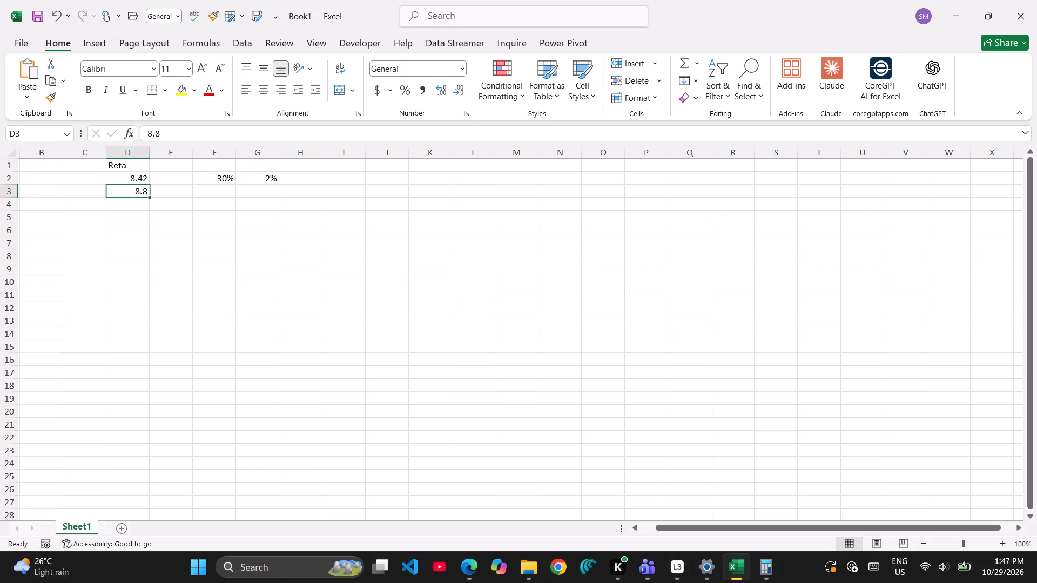
# Try to clear the values in cells D2 and D3 below the Reta heading.
pyautogui.click(140, 193)
pyautogui.click(136, 194)
pyautogui.click(136, 194)
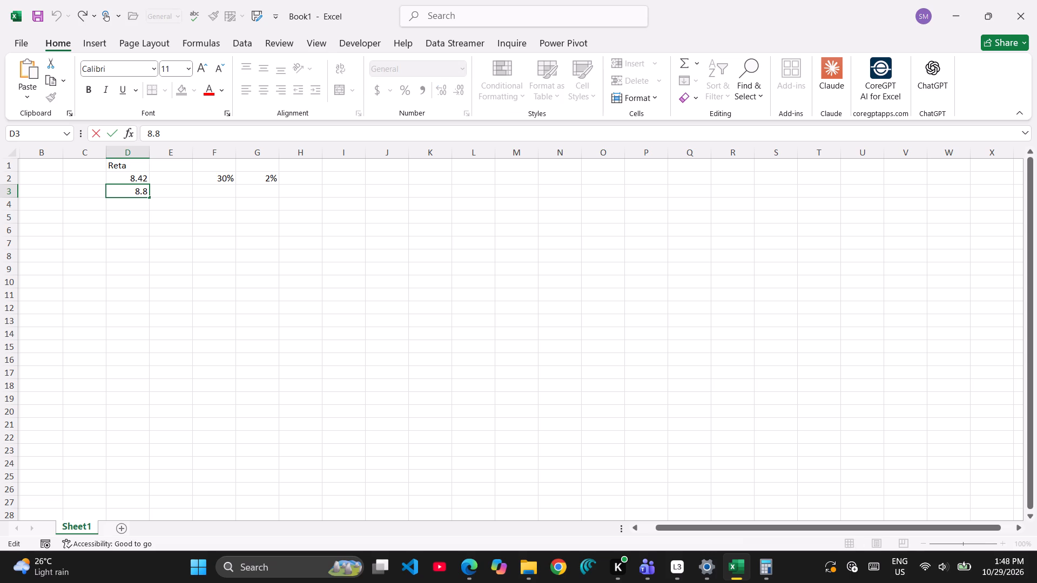
pyautogui.click(114, 179)
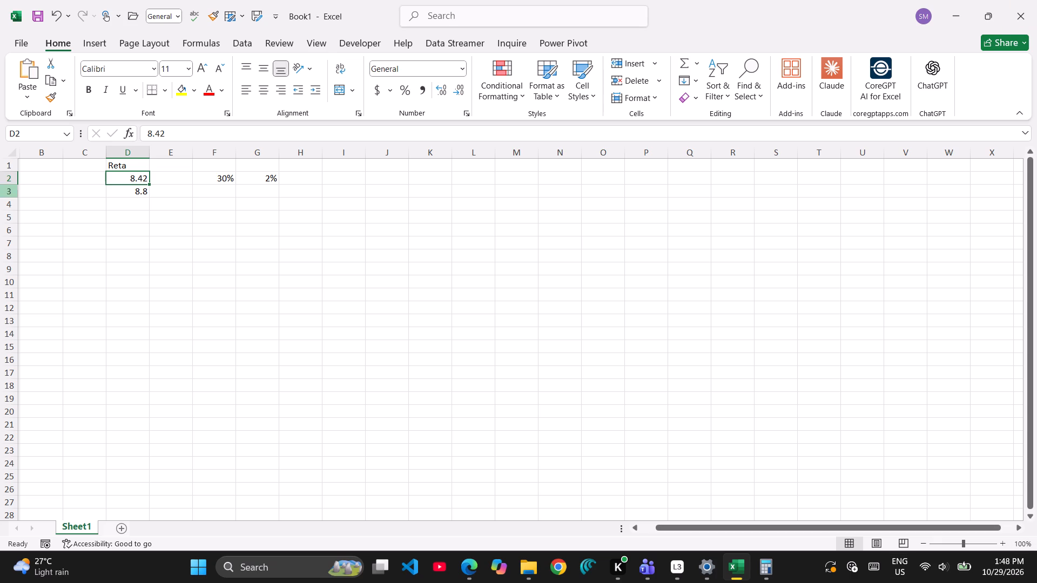
pyautogui.click(129, 185)
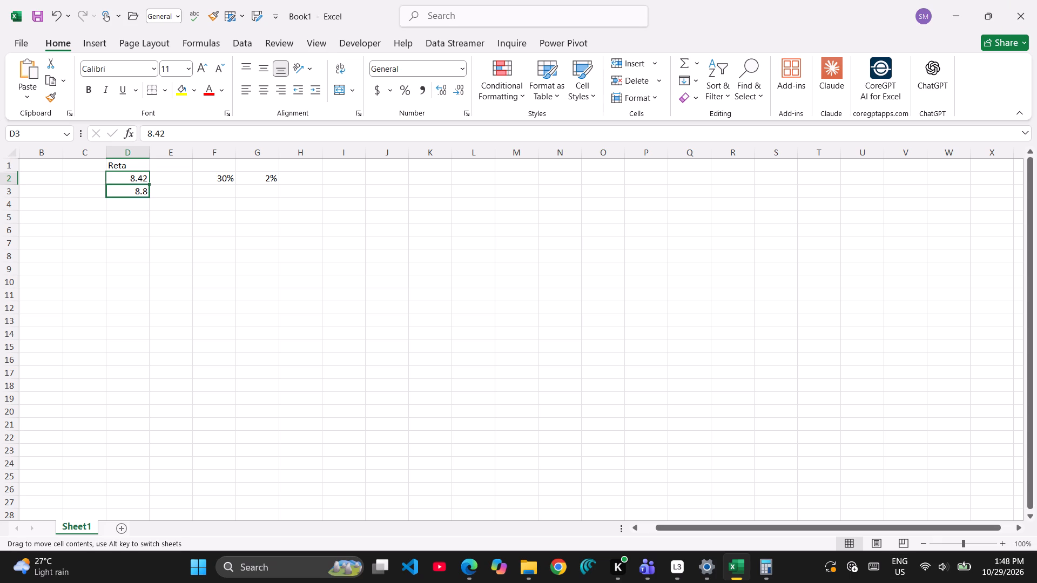
pyautogui.press('BackSpace')
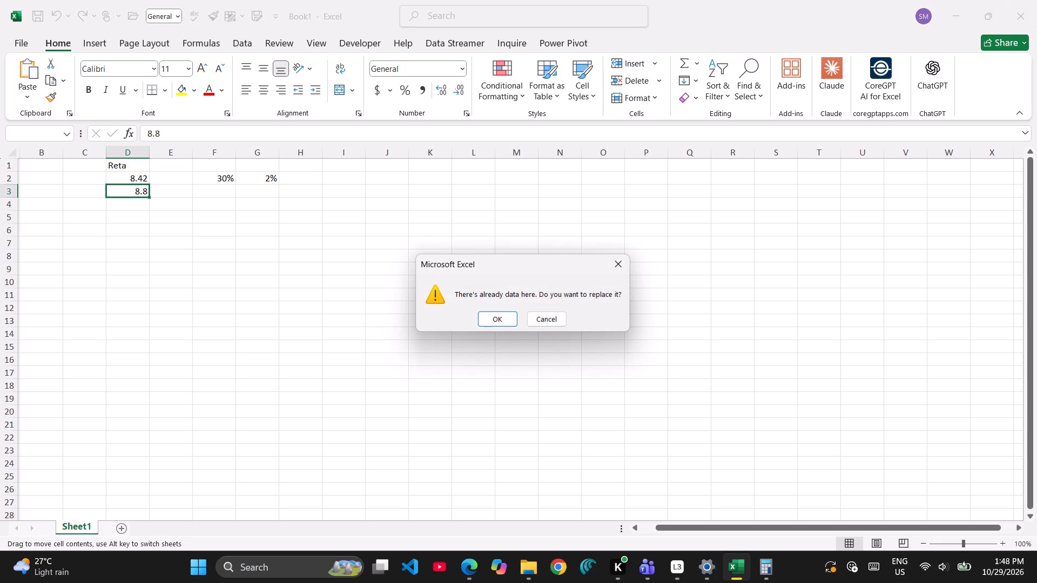
# Cancel the data replacement, clear D3 and enter a formula there multiplying D2 by E2.
pyautogui.press('Escape')
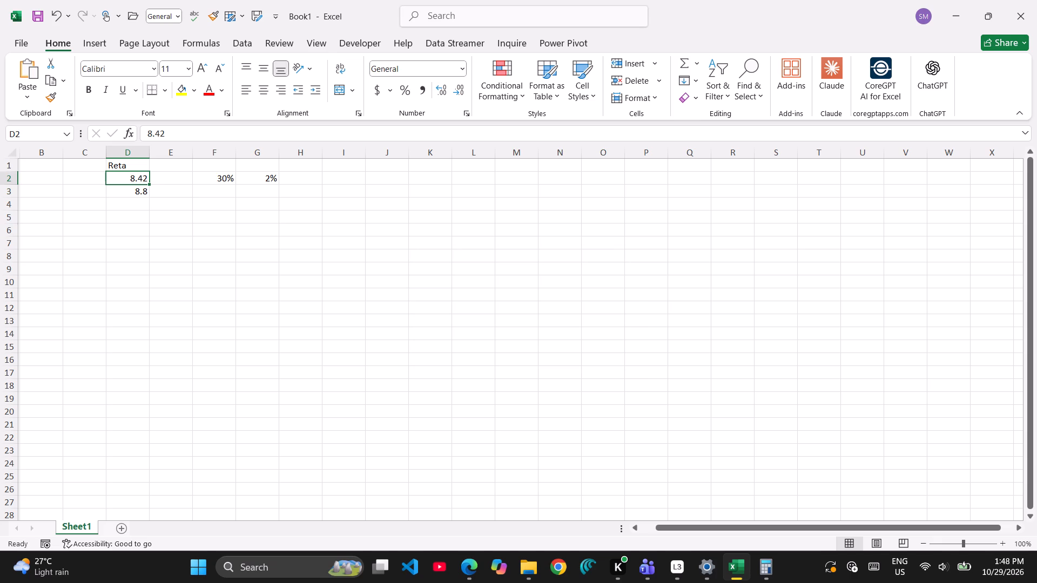
pyautogui.press('Down')
pyautogui.press('Delete')
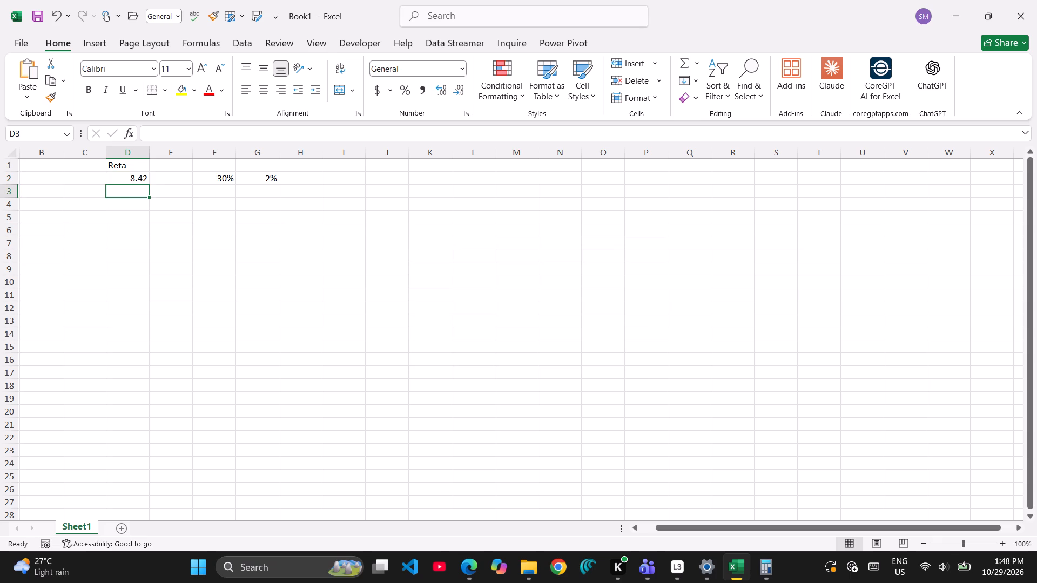
pyautogui.press('=')
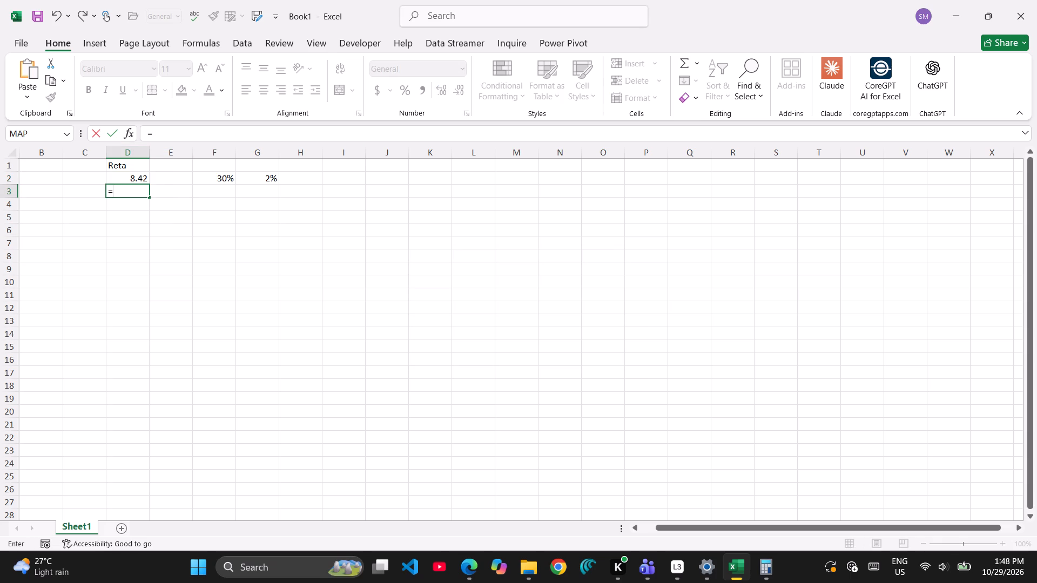
pyautogui.click(124, 180)
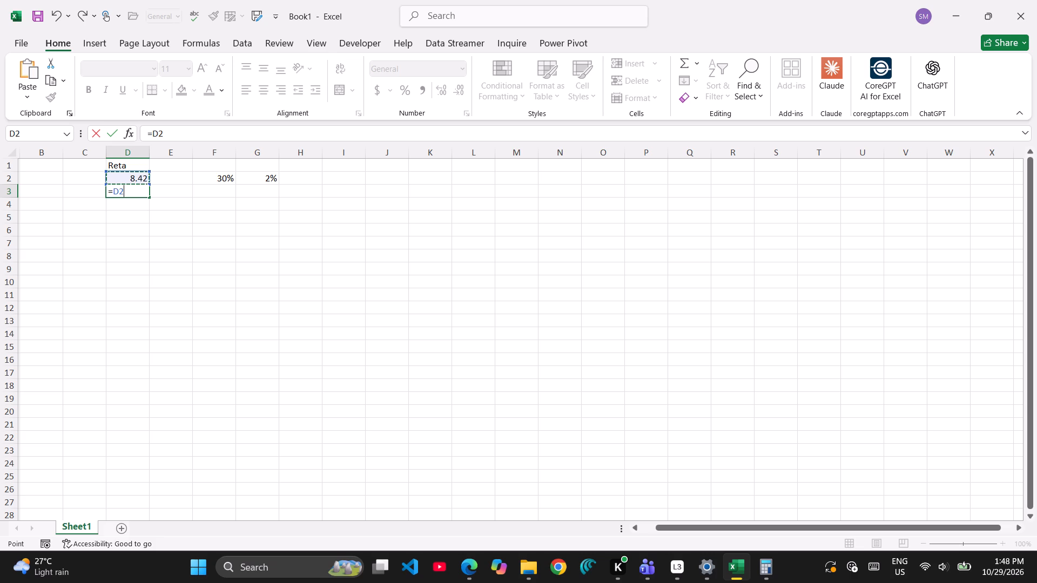
pyautogui.hotkey('shift', '*')
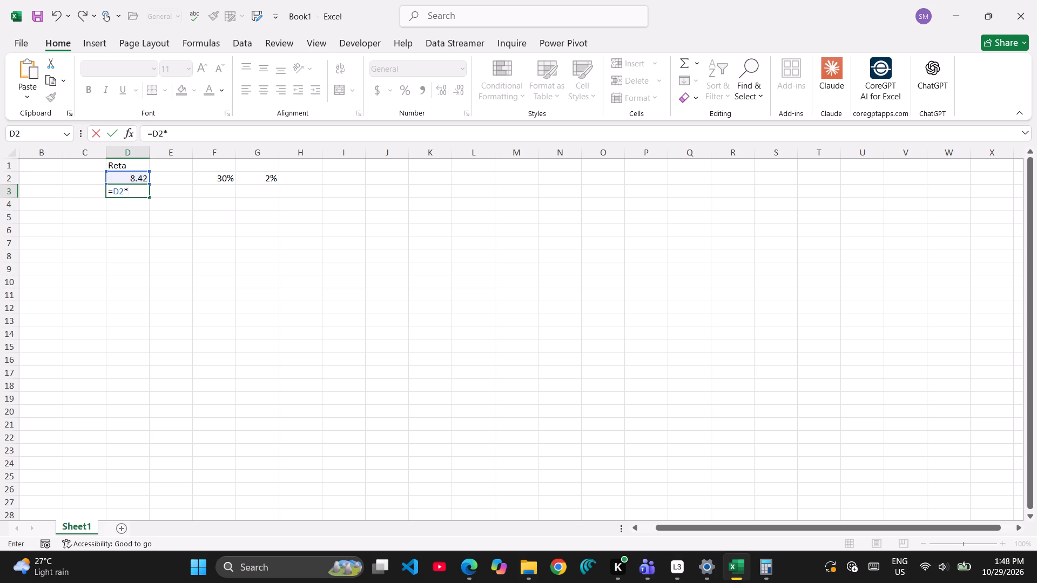
pyautogui.click(182, 178)
pyautogui.press('Return')
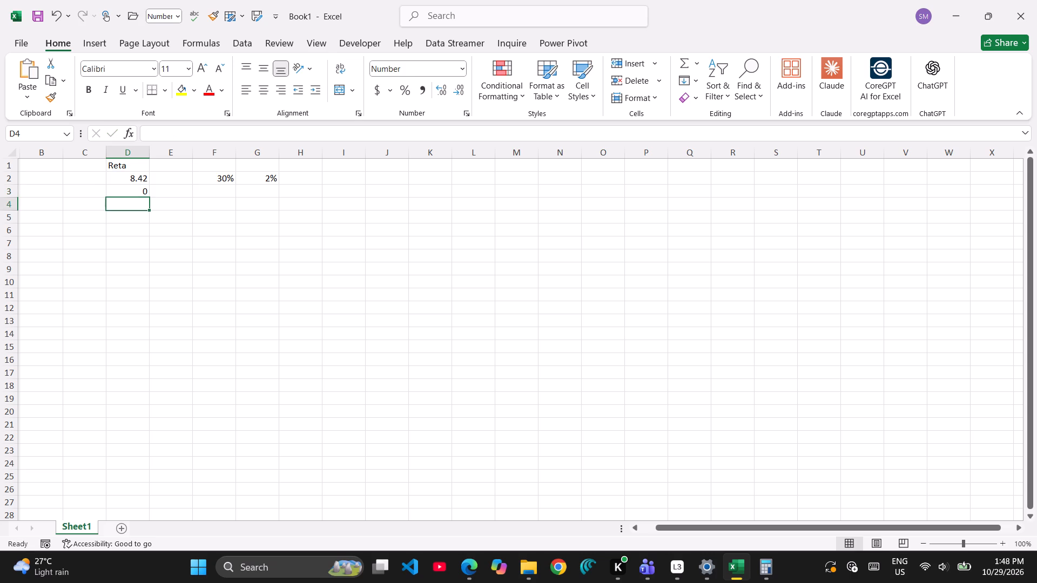
# Enter 2% in cell E2 as the percentage beside the Reta value.
pyautogui.click(182, 178)
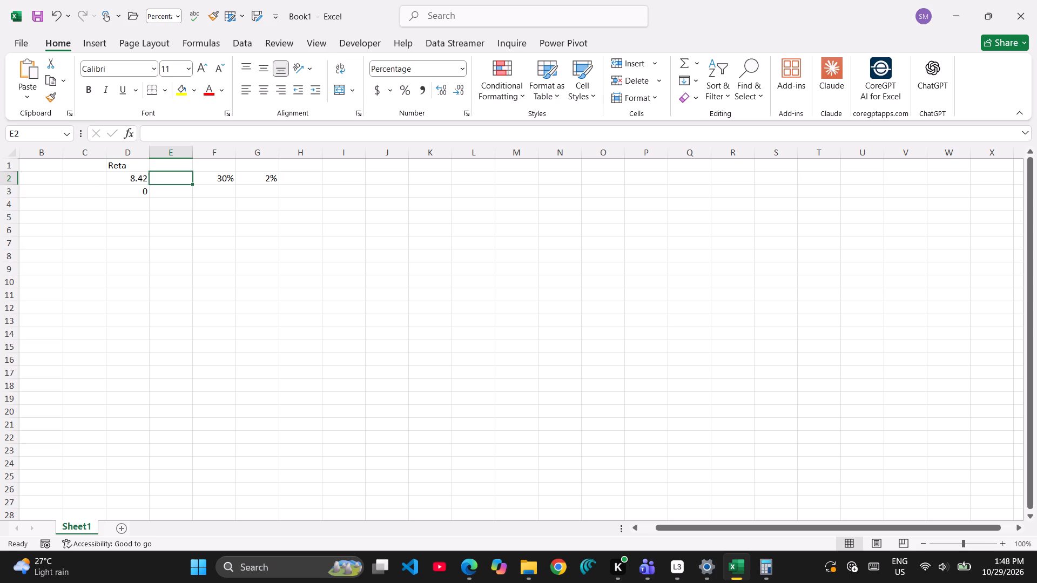
pyautogui.hotkey('shift', '@')
pyautogui.press('BackSpace')
pyautogui.write('2%')
pyautogui.press('Return')
pyautogui.press('Left')
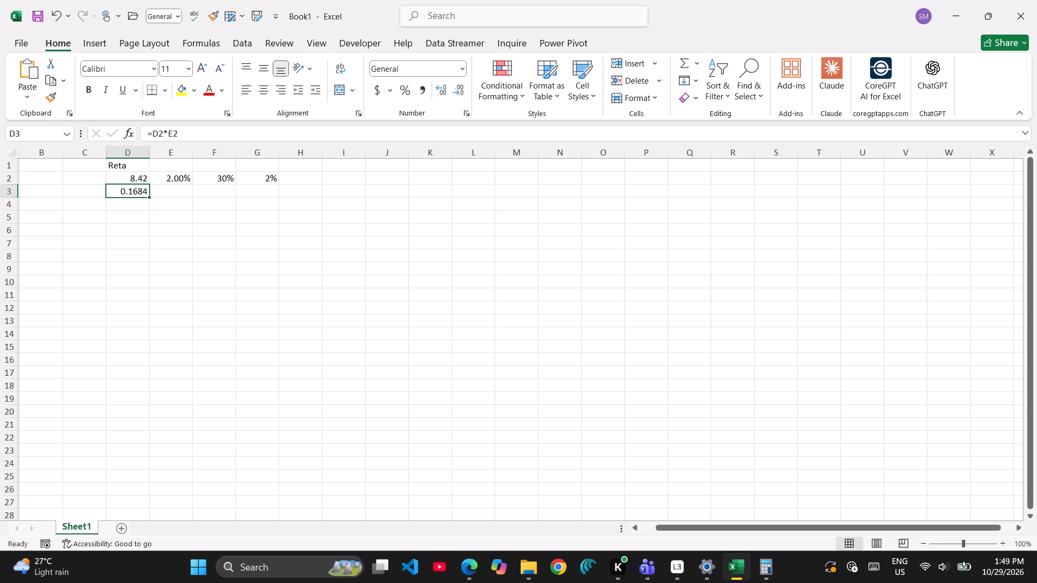
# Enter the formula =D2-D3 in cell E4 to subtract the percentage amount from the Reta value.
pyautogui.click(186, 204)
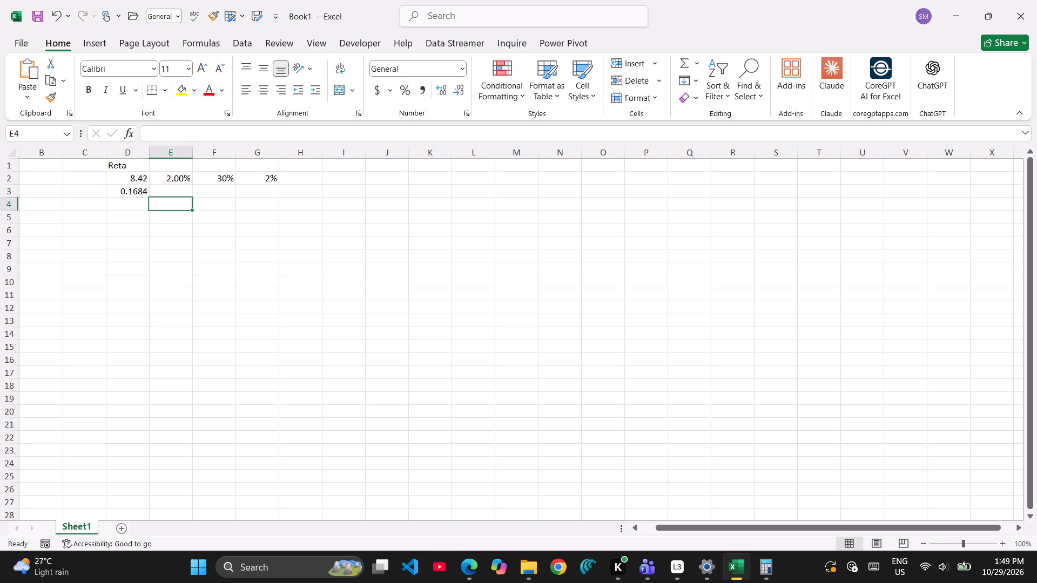
pyautogui.click(145, 200)
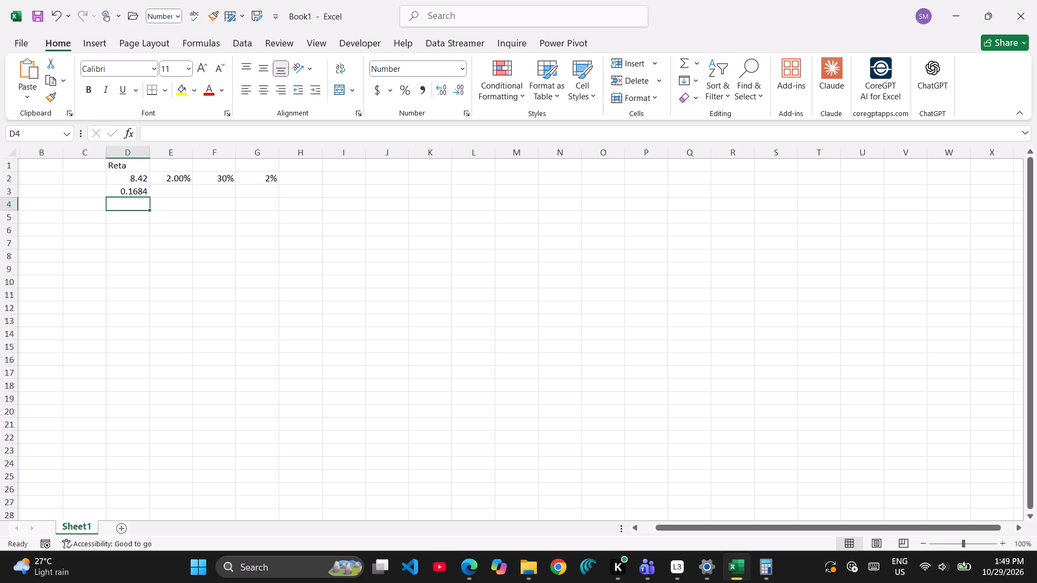
pyautogui.click(175, 211)
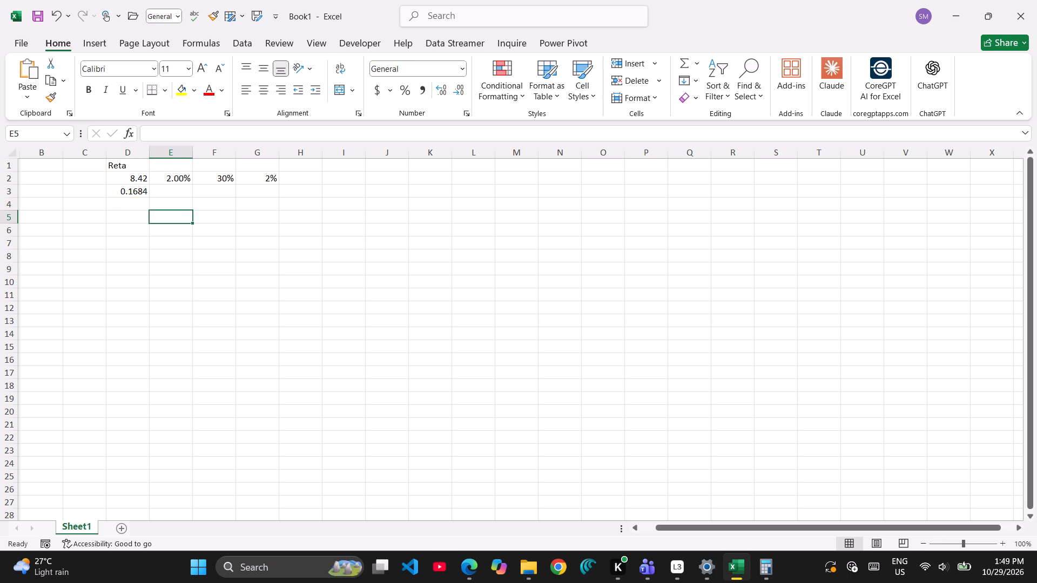
pyautogui.click(177, 198)
pyautogui.click(126, 180)
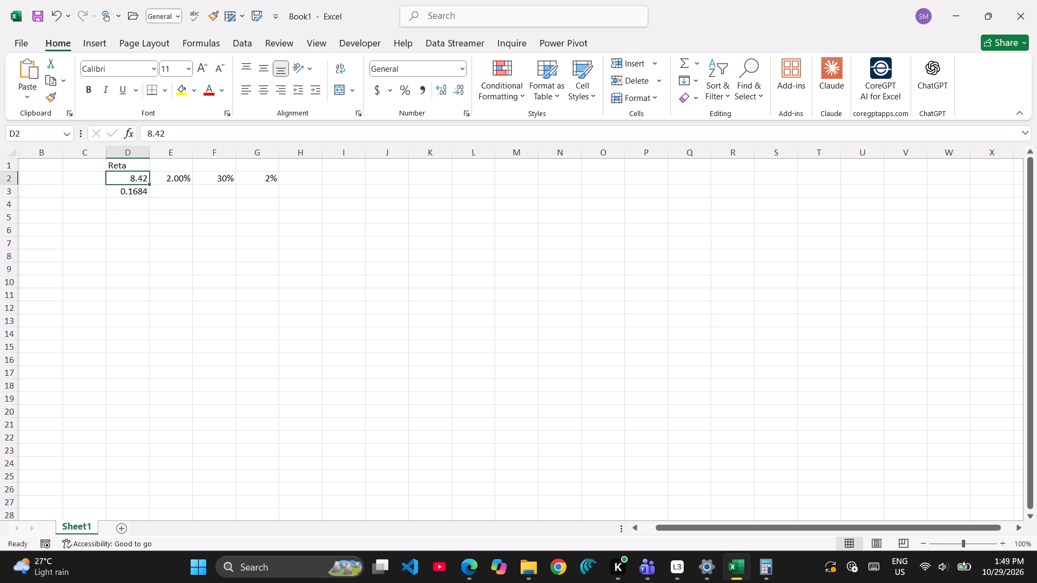
pyautogui.click(166, 213)
pyautogui.click(175, 200)
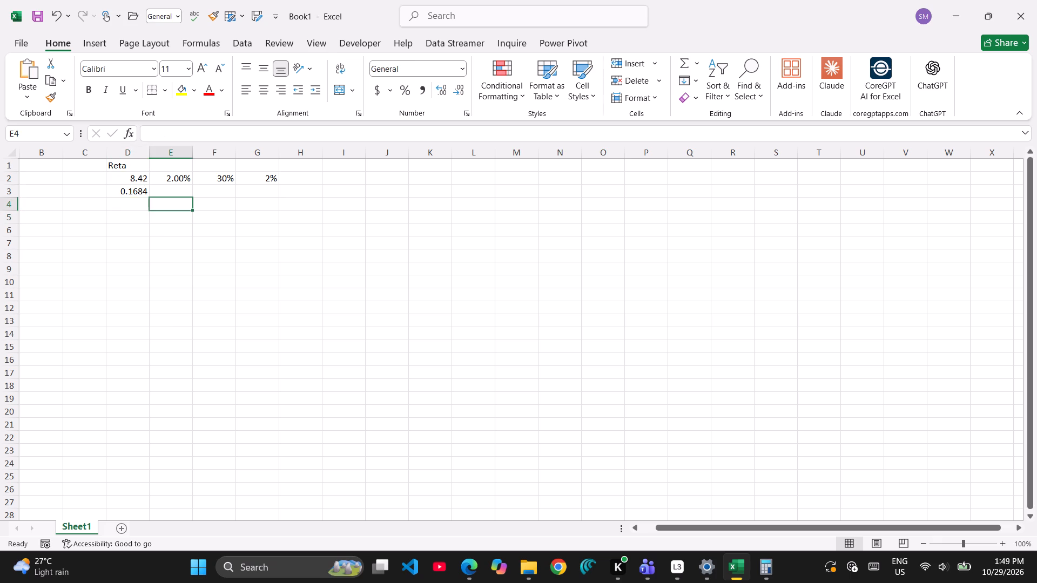
pyautogui.press('=')
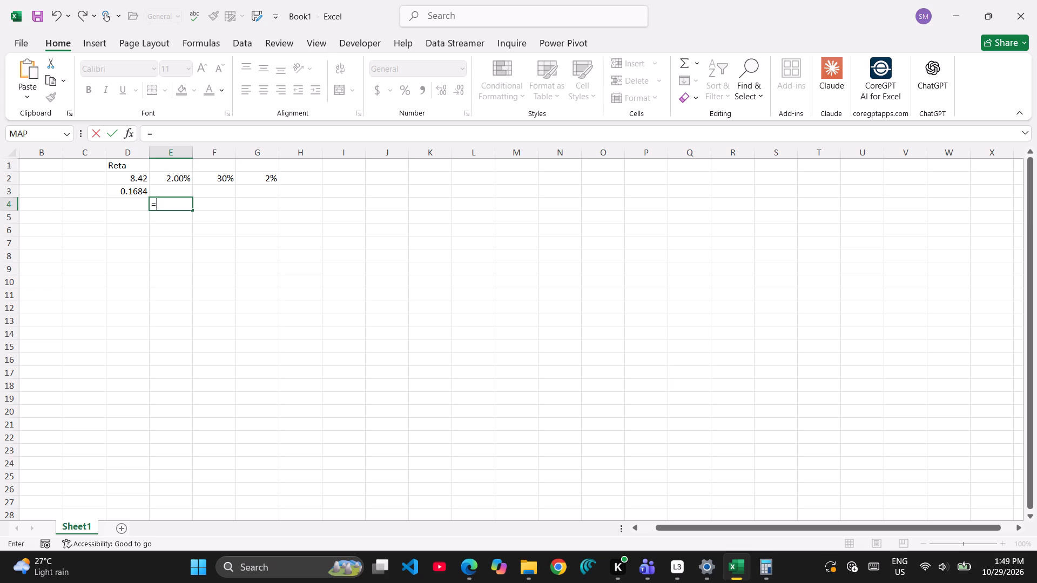
pyautogui.click(123, 182)
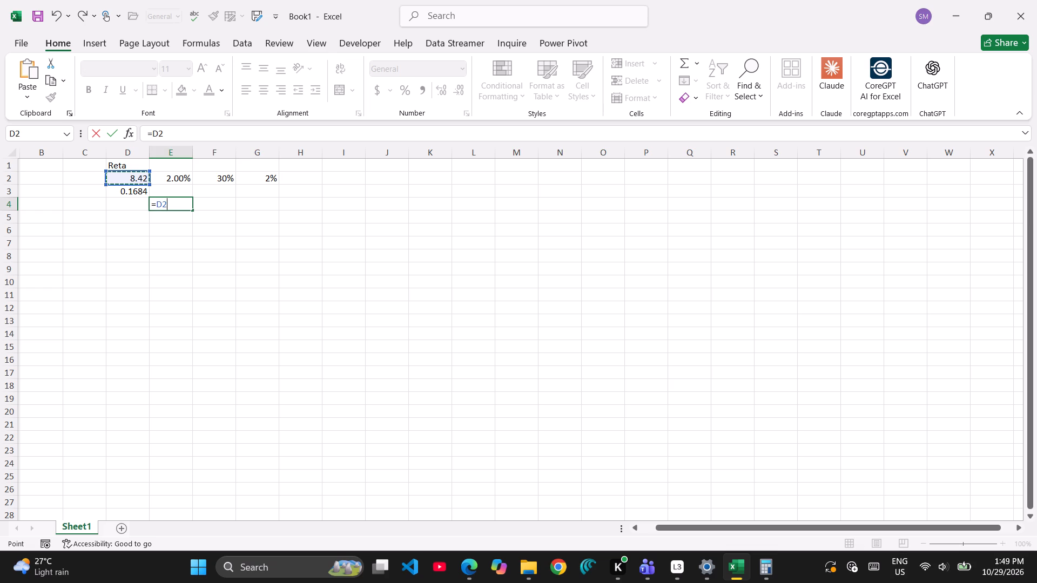
pyautogui.press('-')
pyautogui.click(134, 196)
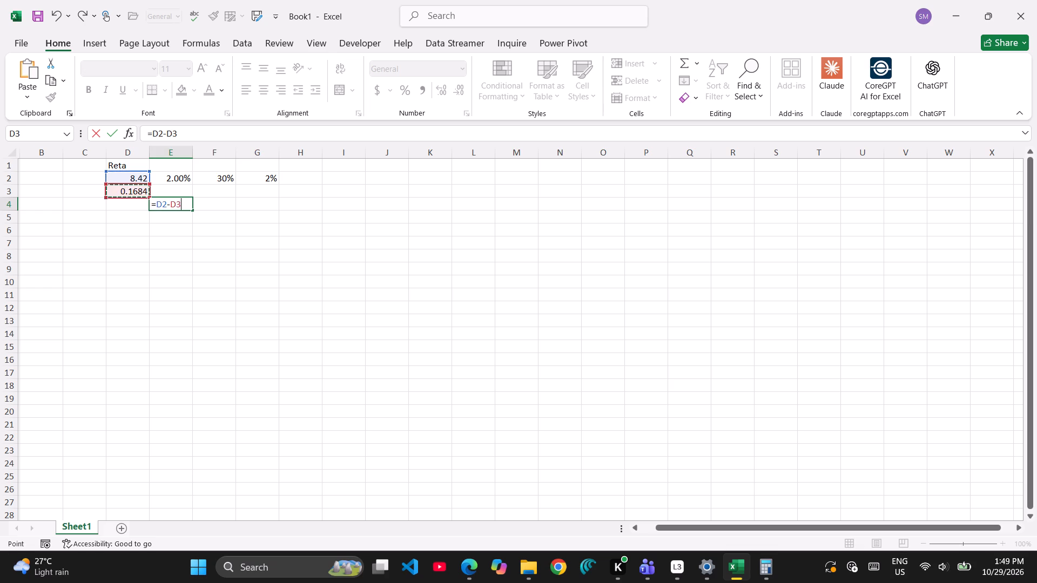
pyautogui.press('Return')
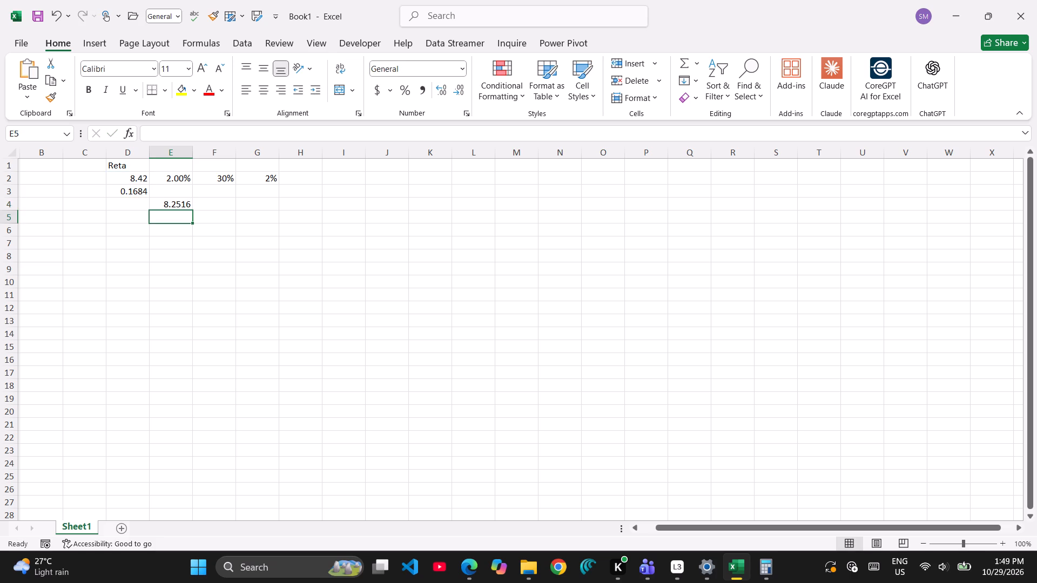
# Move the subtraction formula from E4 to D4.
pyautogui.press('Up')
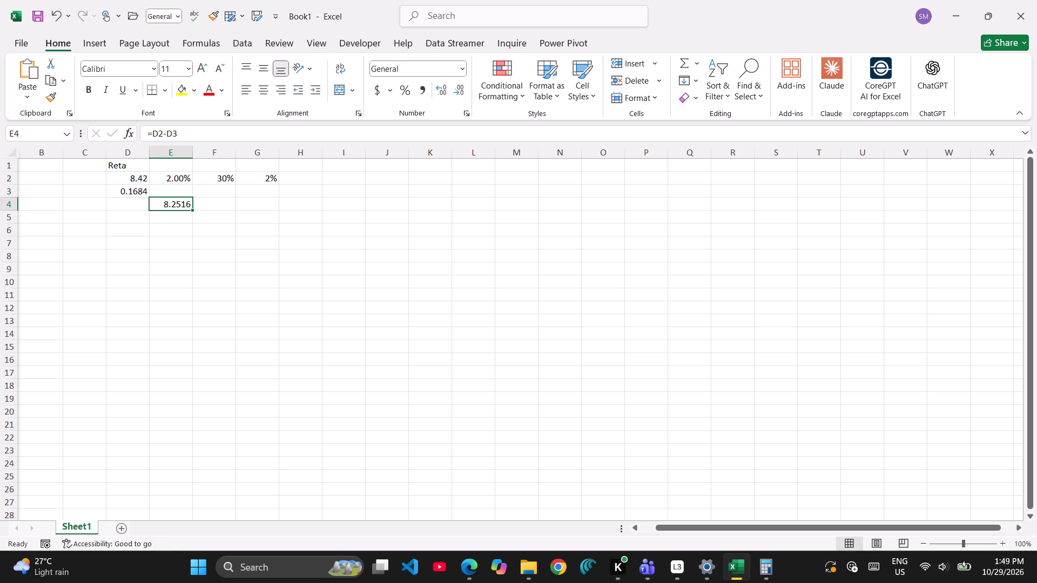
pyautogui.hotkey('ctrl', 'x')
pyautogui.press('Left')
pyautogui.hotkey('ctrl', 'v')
# Move the percentage amount formula from D3 to E3, under the 2% value.
pyautogui.press('Right')
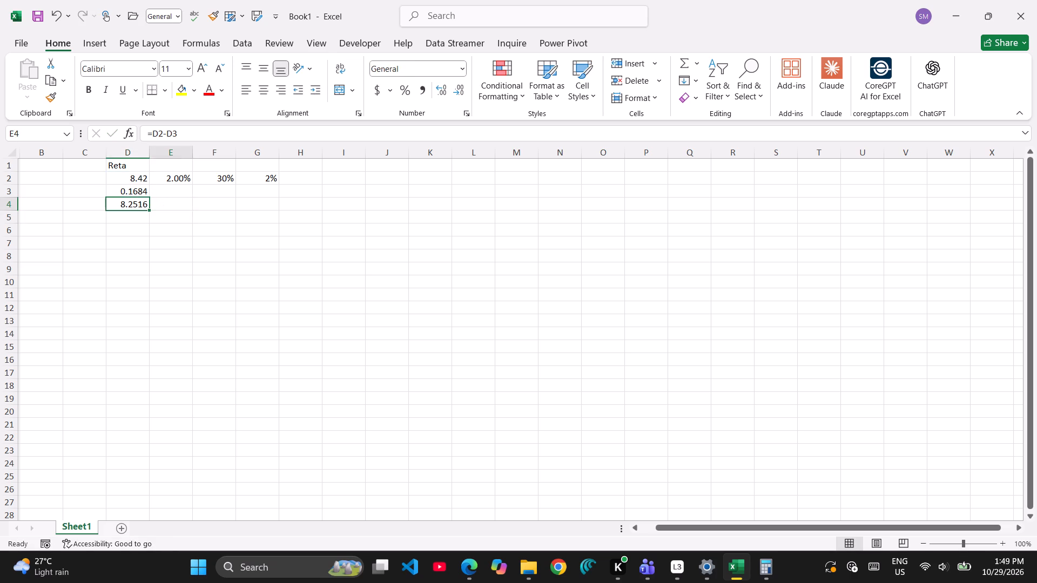
pyautogui.press('Up')
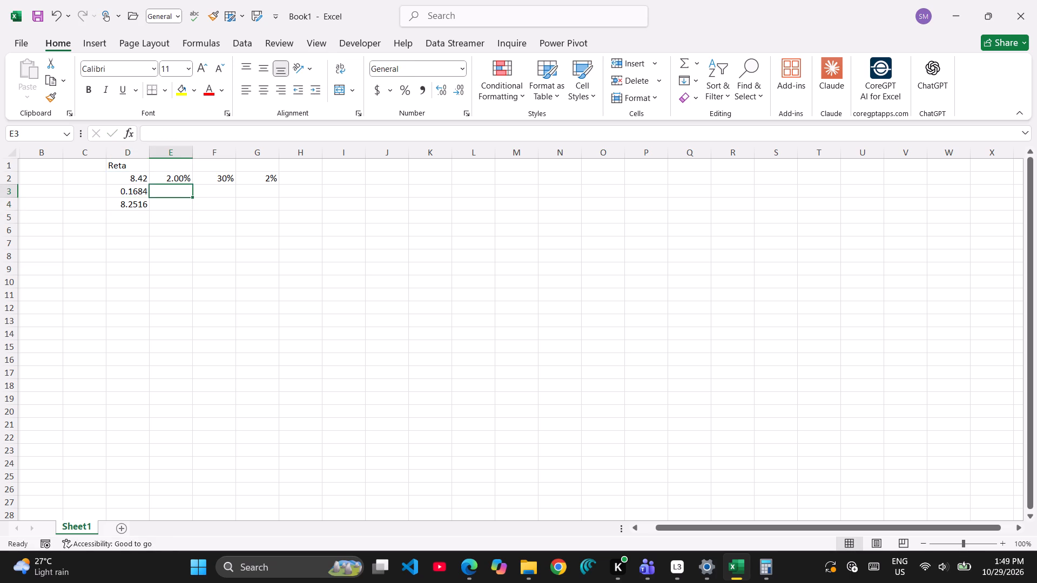
pyautogui.press('Right')
pyautogui.press('Left')
pyautogui.press('Left')
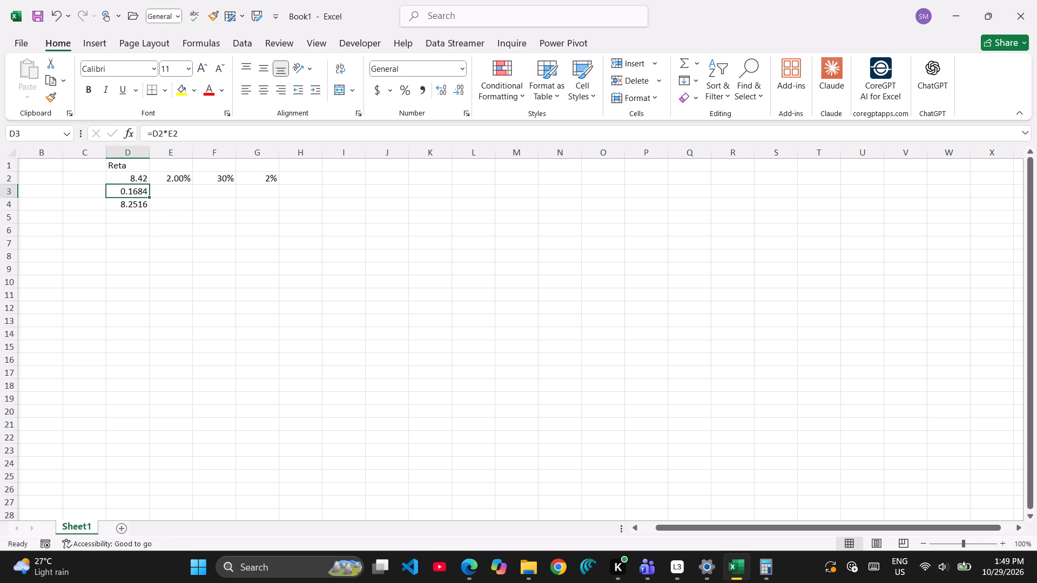
pyautogui.hotkey('ctrl', 'x')
pyautogui.press('Right')
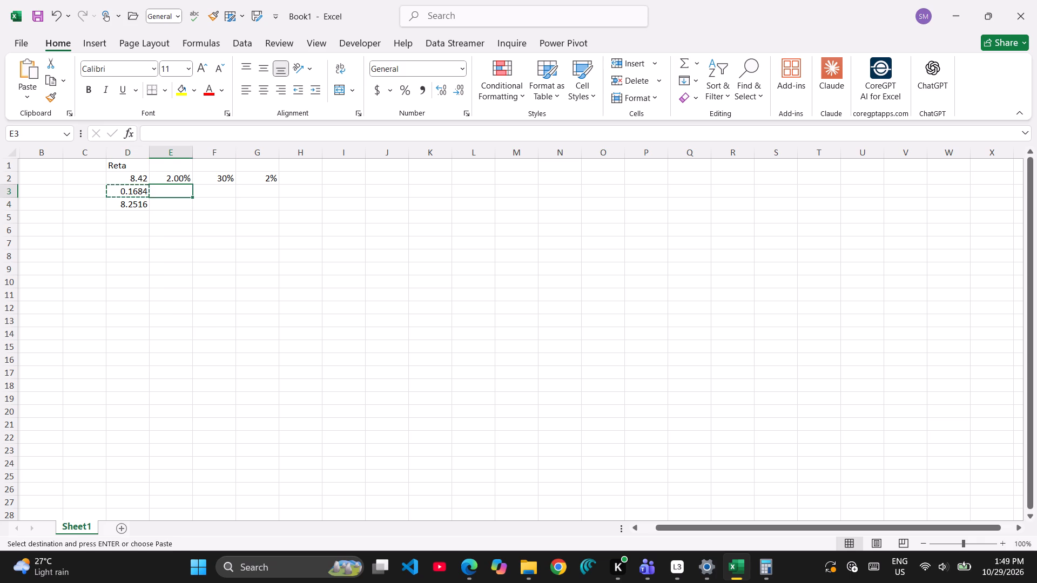
pyautogui.hotkey('ctrl', 'v')
pyautogui.press('Down')
pyautogui.press('Up')
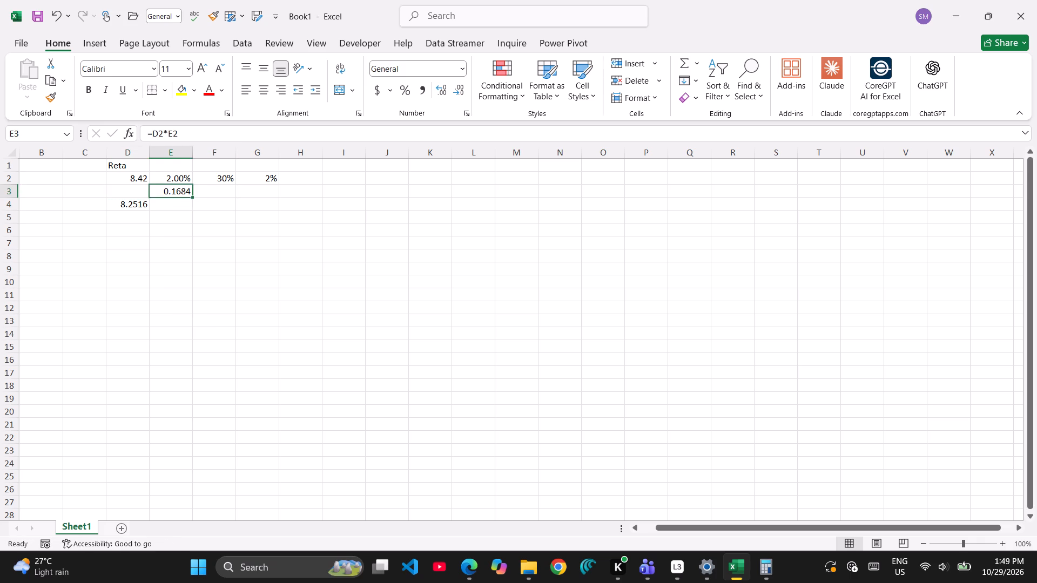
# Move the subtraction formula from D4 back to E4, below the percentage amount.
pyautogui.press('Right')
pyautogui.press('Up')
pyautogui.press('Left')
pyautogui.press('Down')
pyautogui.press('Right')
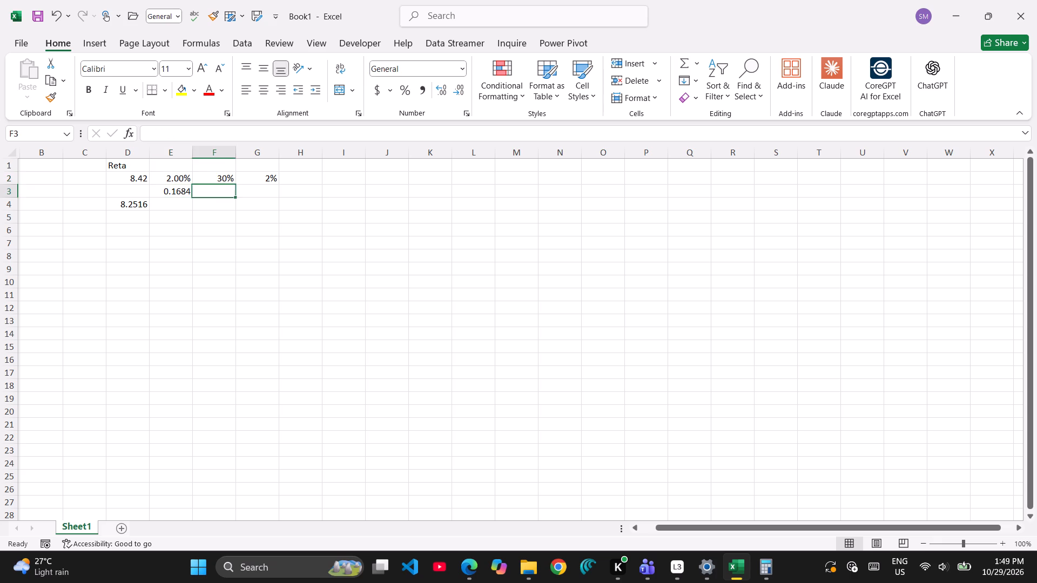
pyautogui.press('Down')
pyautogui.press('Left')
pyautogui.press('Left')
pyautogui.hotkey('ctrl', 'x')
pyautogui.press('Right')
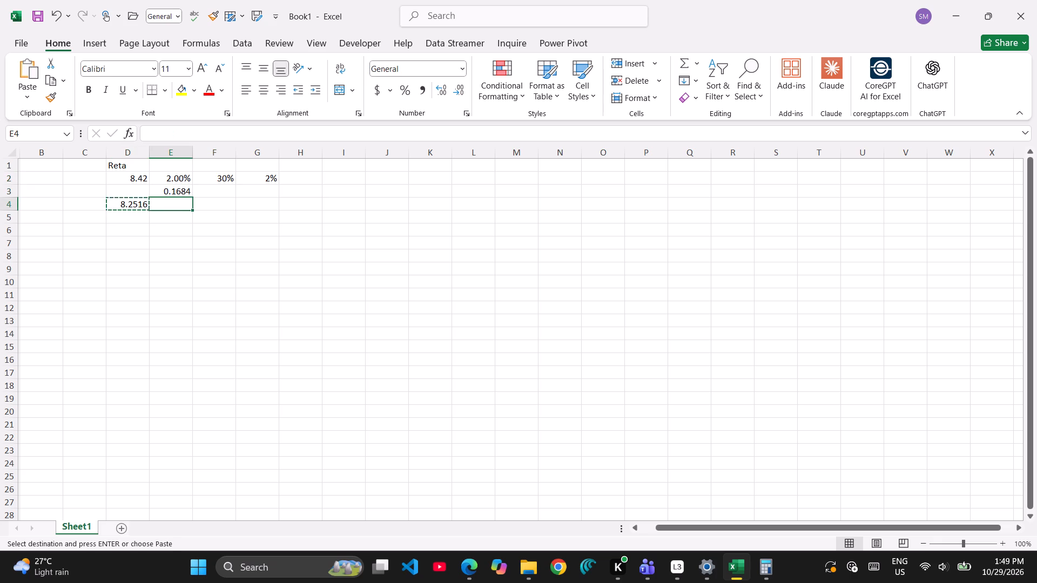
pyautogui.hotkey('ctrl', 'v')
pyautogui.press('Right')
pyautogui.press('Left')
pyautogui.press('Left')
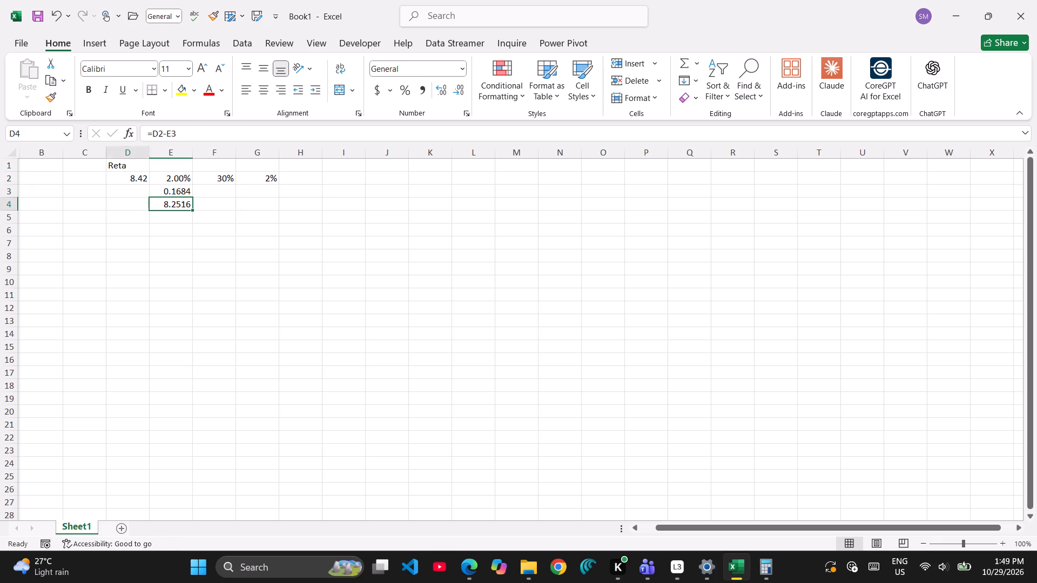
# Copy the percentage amount formula from E3 into F3, under the 30% value.
pyautogui.press('Right')
pyautogui.press('Left')
pyautogui.press('Right')
pyautogui.press('Up')
pyautogui.press('Right')
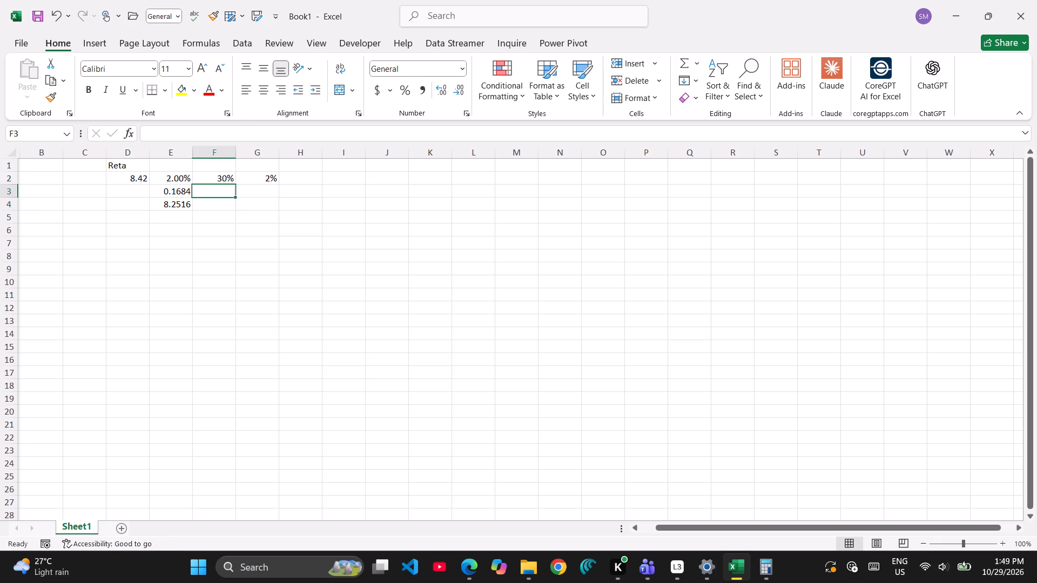
pyautogui.press('Left')
pyautogui.hotkey('ctrl', 'x')
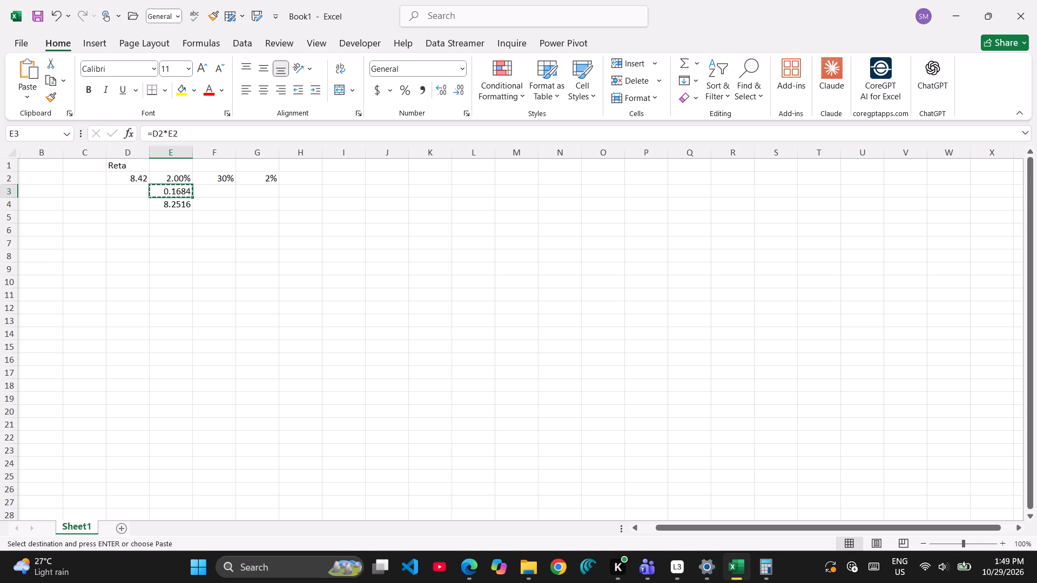
pyautogui.hotkey('ctrl', 'c')
pyautogui.press('Right')
pyautogui.hotkey('ctrl', 'v')
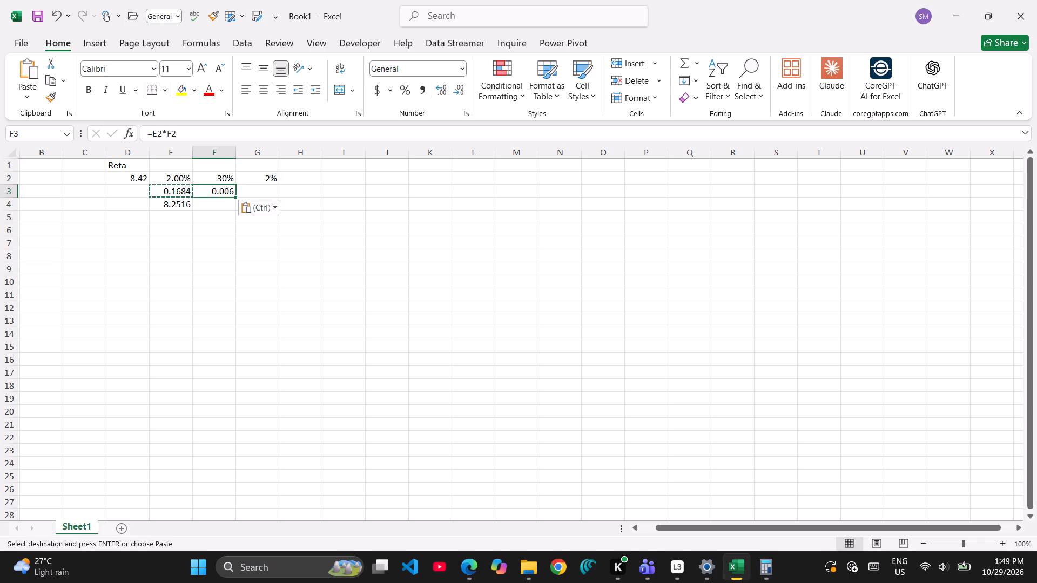
# Edit the formula in F3 so it reads =D2*F2, multiplying the Reta value by the 30% rate.
pyautogui.press('F2')
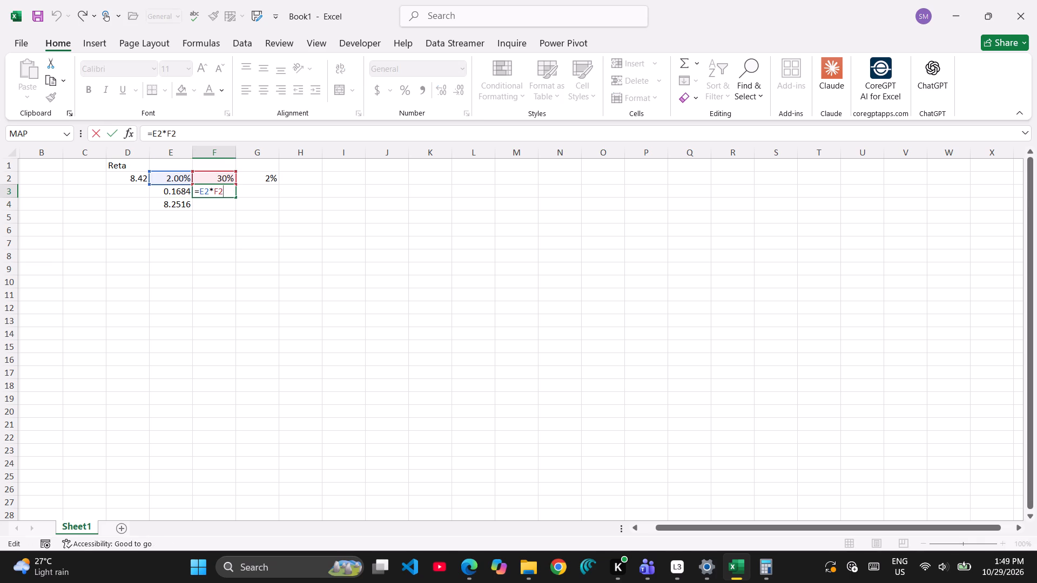
pyautogui.press('Left')
pyautogui.press('Left')
pyautogui.press('Left')
pyautogui.press('Left')
pyautogui.press('BackSpace')
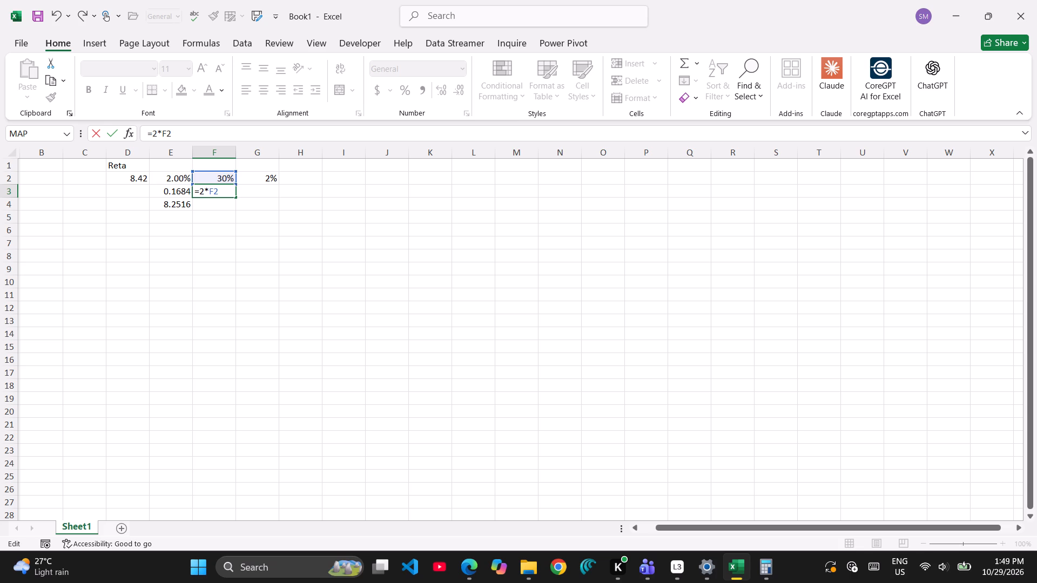
pyautogui.hotkey('shift', 'd')
pyautogui.press('Return')
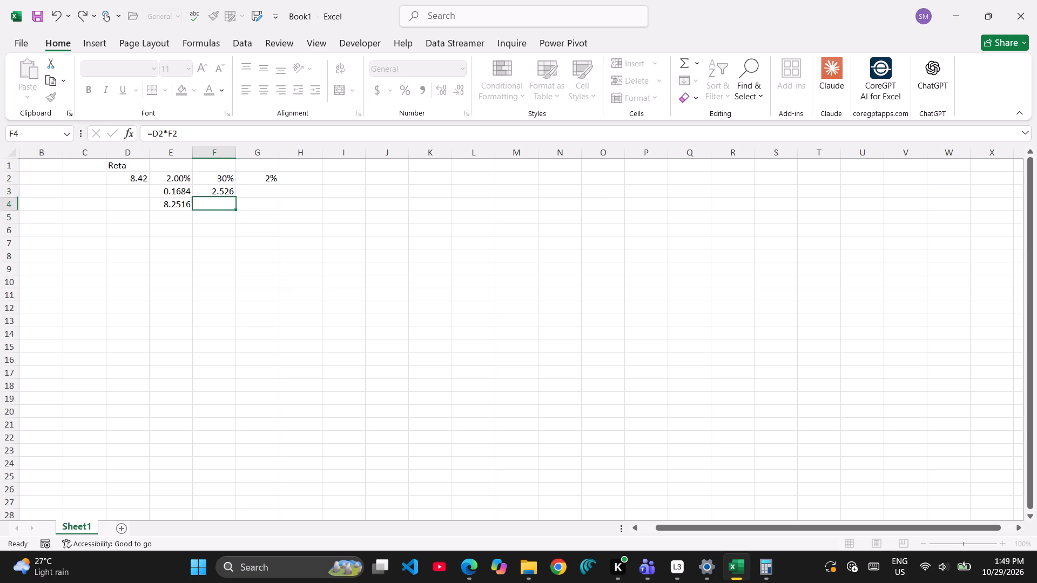
# Copy the subtraction formula from E4 into F4, below the 30% amount.
pyautogui.press('Left')
pyautogui.hotkey('ctrl', 'c')
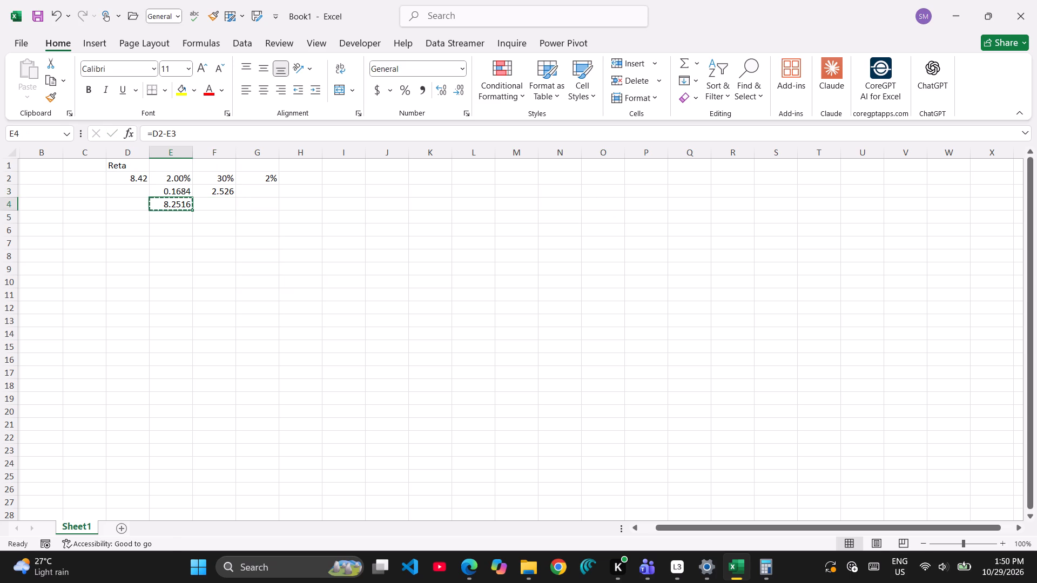
pyautogui.press('Right')
pyautogui.hotkey('ctrl', 'v')
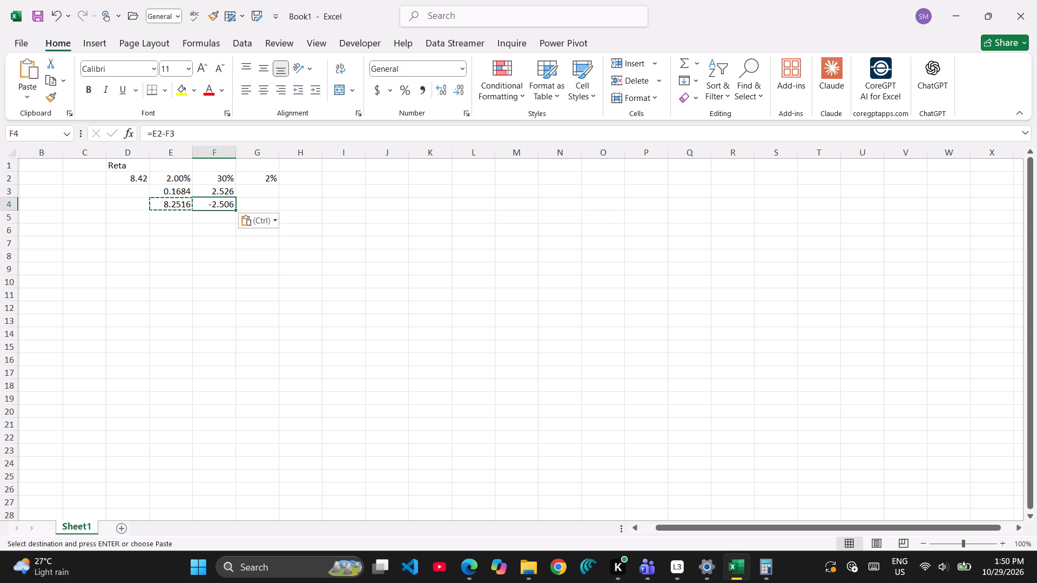
# Edit the formula in F4 so it reads =D2-F3, subtracting the percentage amount from the Reta value.
pyautogui.press('F2')
pyautogui.press('Up')
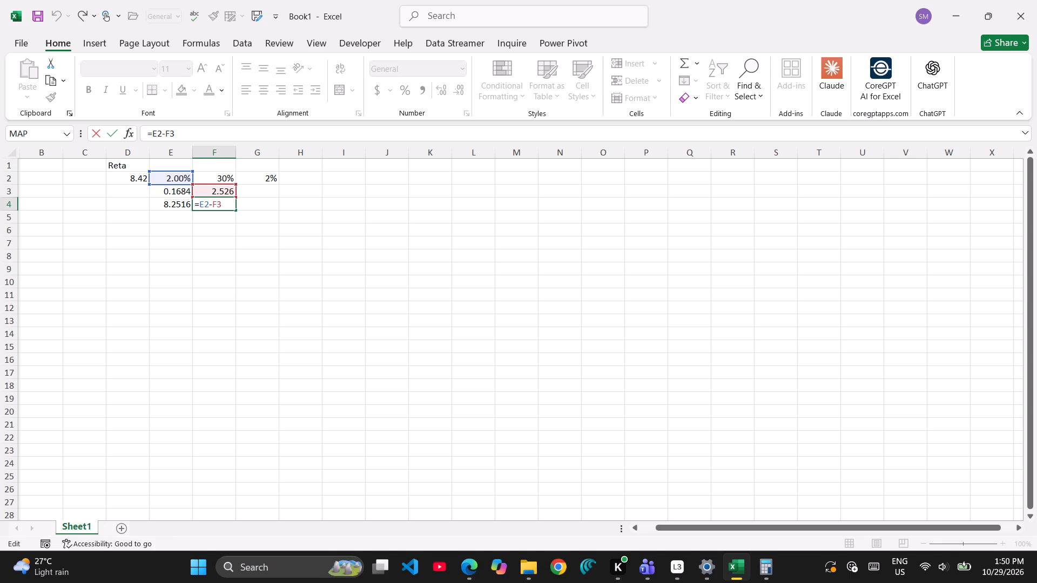
pyautogui.press('Right')
pyautogui.press('Right')
pyautogui.click(141, 177)
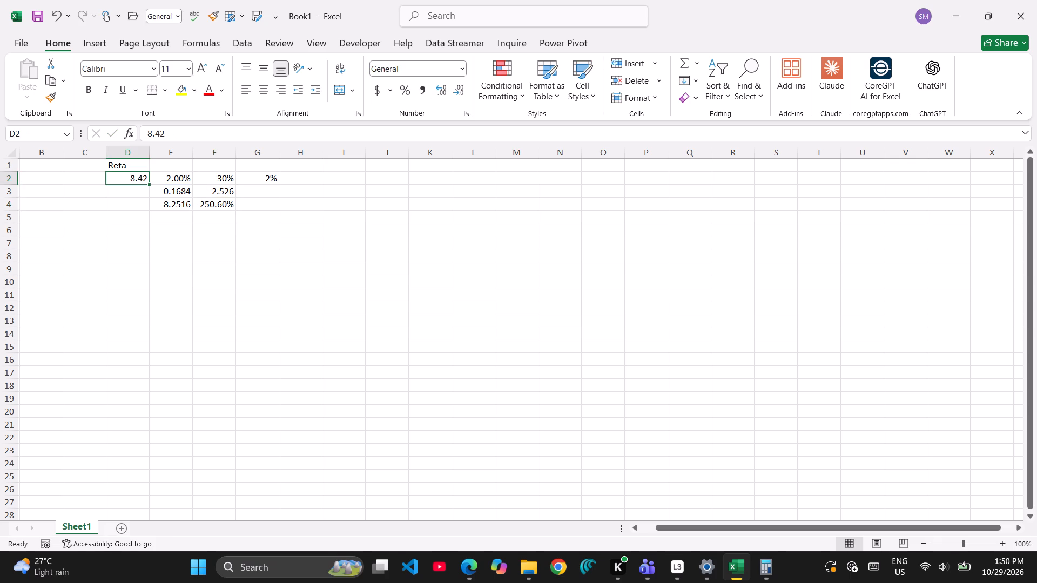
pyautogui.doubleClick(207, 201)
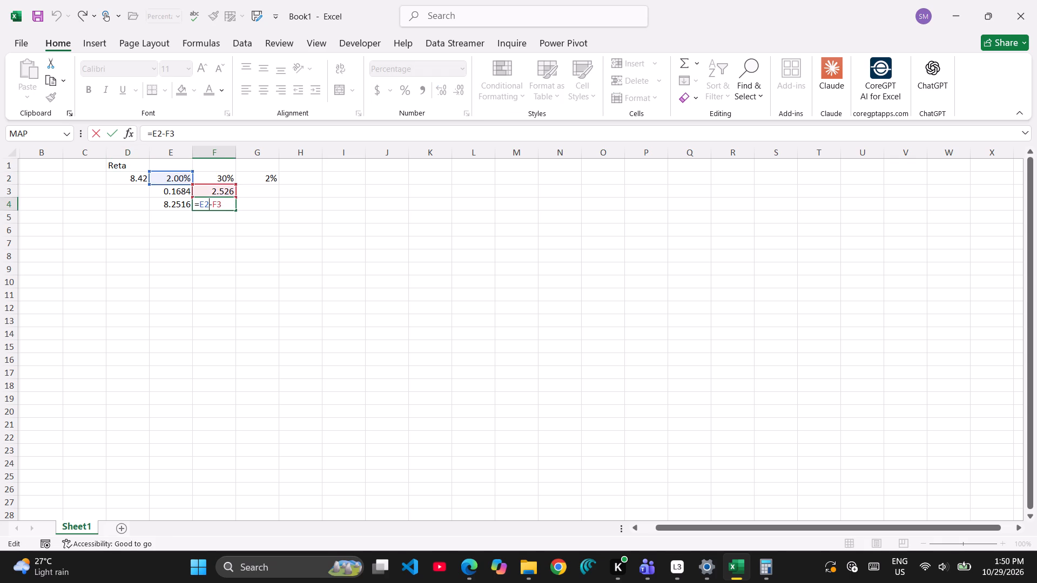
pyautogui.press('Left')
pyautogui.press('BackSpace')
pyautogui.hotkey('shift', 'd')
pyautogui.press('Return')
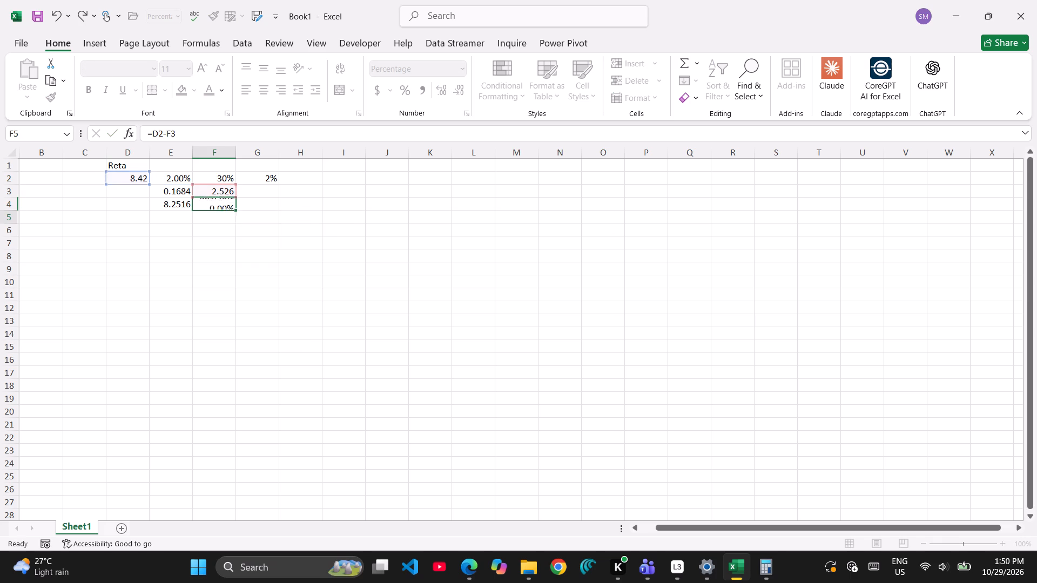
pyautogui.doubleClick(216, 200)
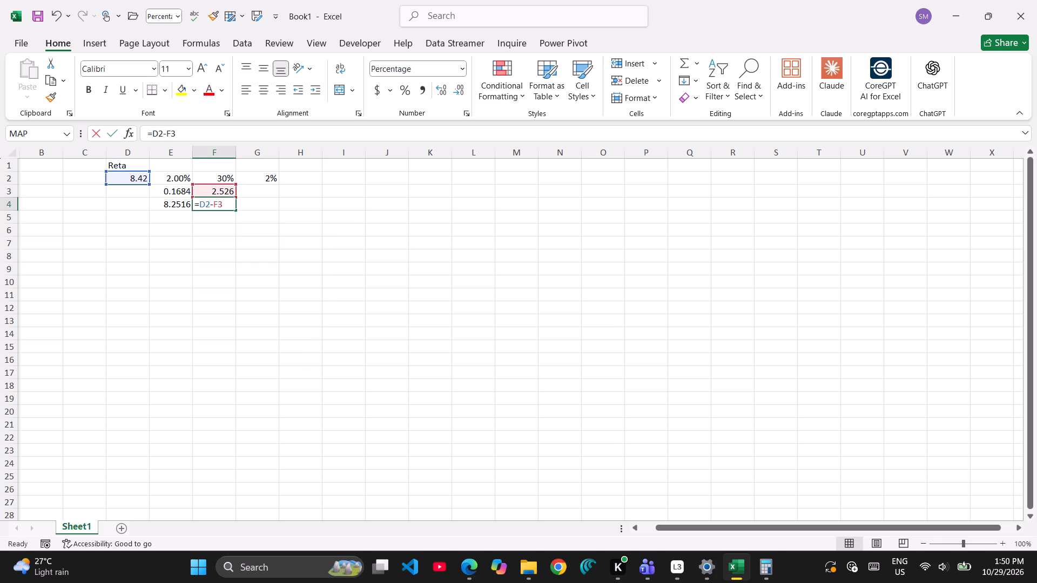
pyautogui.click(216, 200)
pyautogui.press('Return')
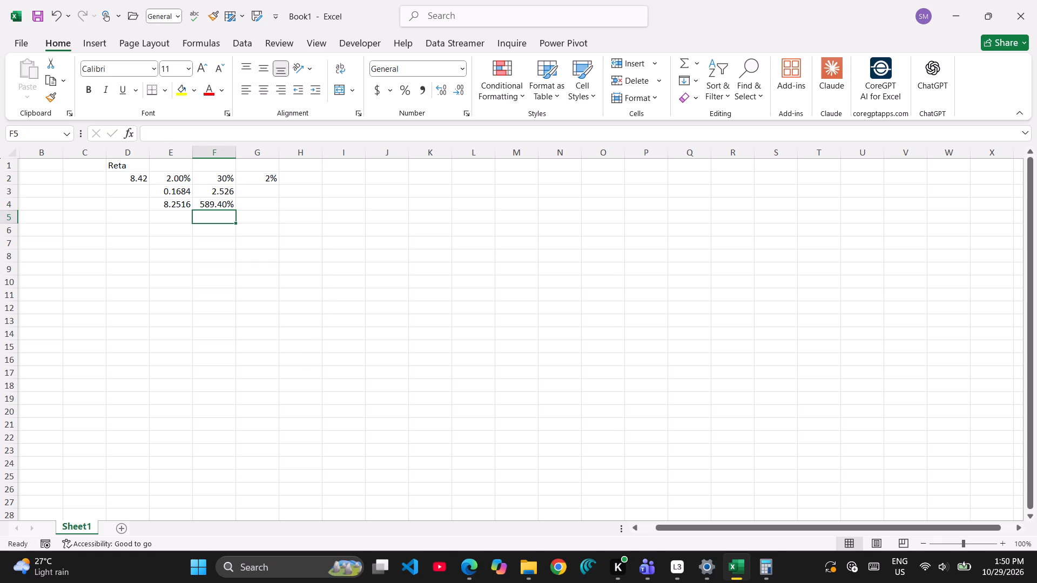
# Set the number format of F4 to General.
pyautogui.click(221, 202)
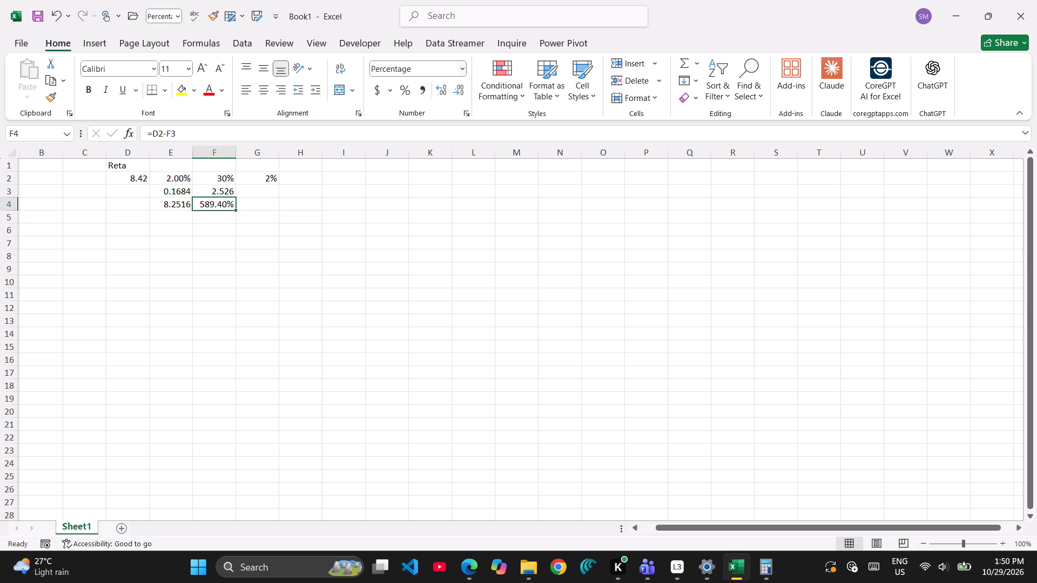
pyautogui.click(462, 69)
pyautogui.click(449, 93)
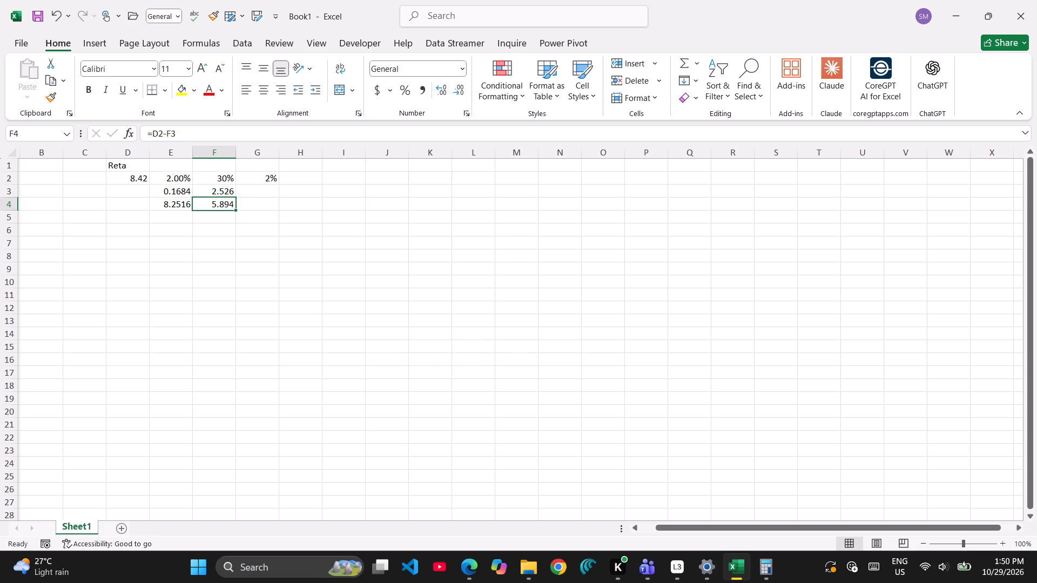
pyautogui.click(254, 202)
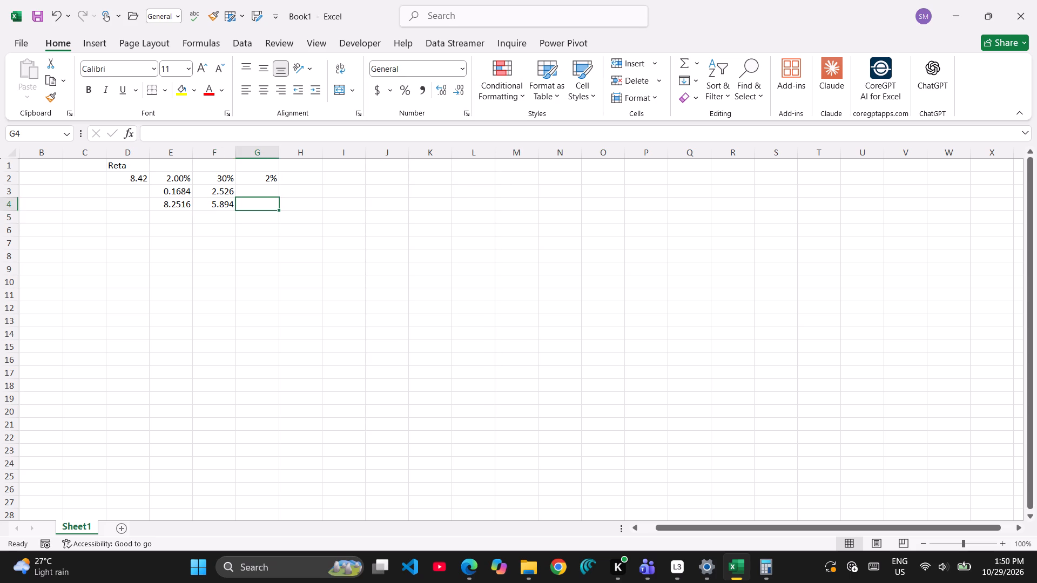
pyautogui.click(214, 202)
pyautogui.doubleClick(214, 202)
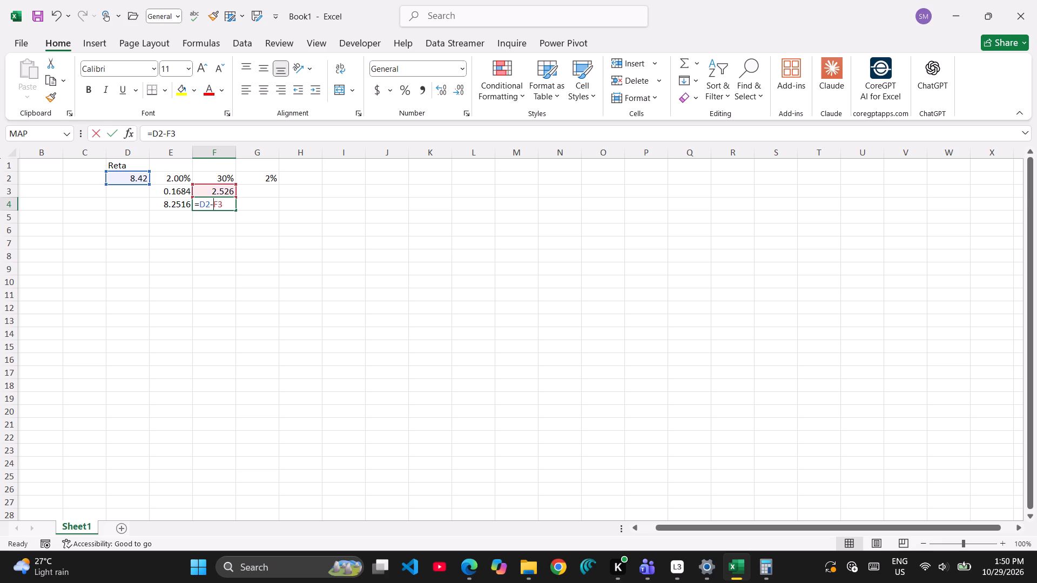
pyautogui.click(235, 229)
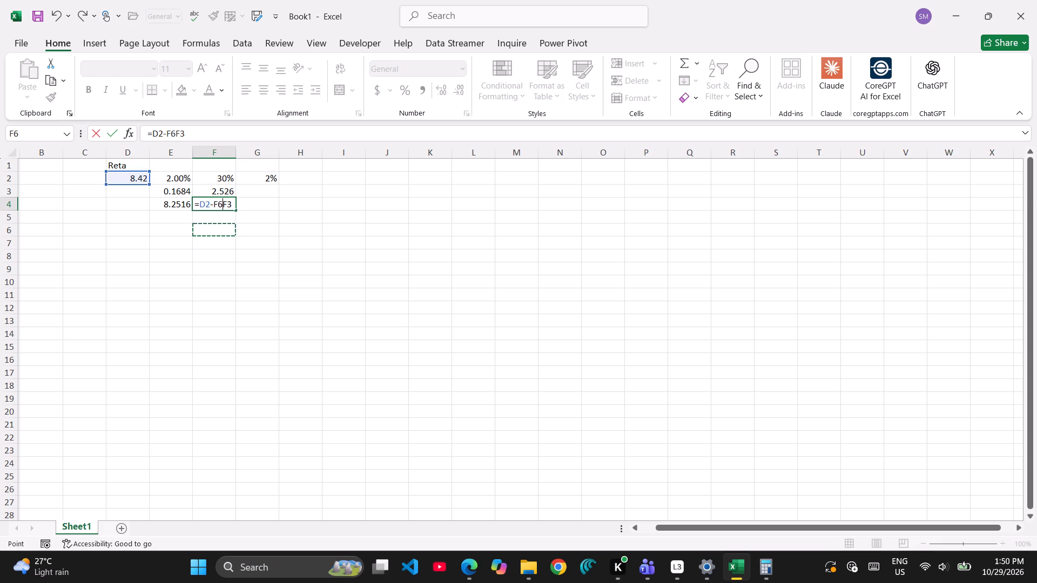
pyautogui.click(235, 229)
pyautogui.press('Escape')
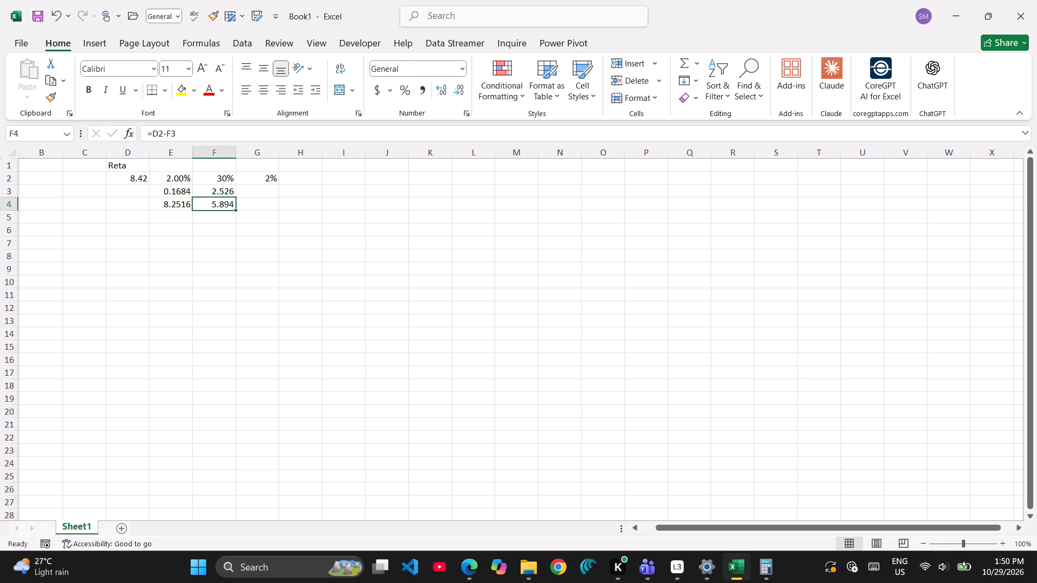
# Change the percentage in F2 to 3%.
pyautogui.click(211, 178)
pyautogui.press('F2')
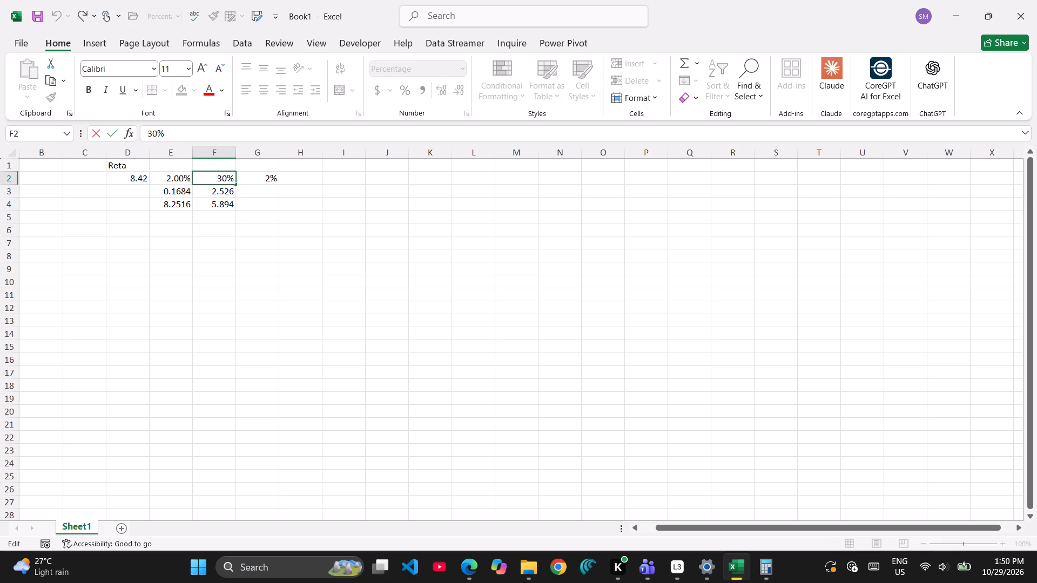
pyautogui.press('Left')
pyautogui.press('BackSpace')
pyautogui.press('Return')
# Copy the percentage amount formula from F3 into G3, under the last 2% value.
pyautogui.press('Down')
pyautogui.press('Right')
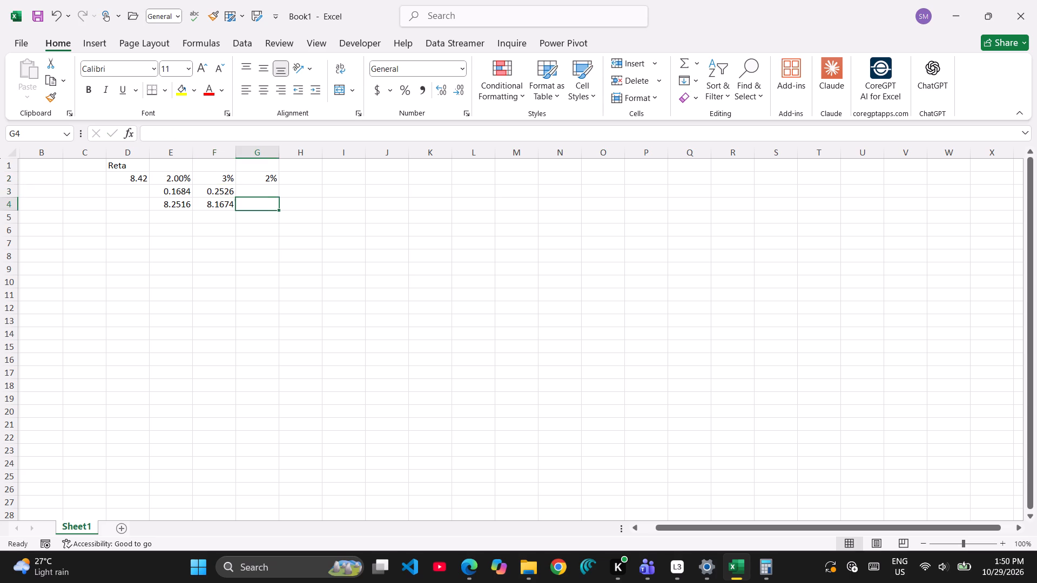
pyautogui.press('Up')
pyautogui.press('Left')
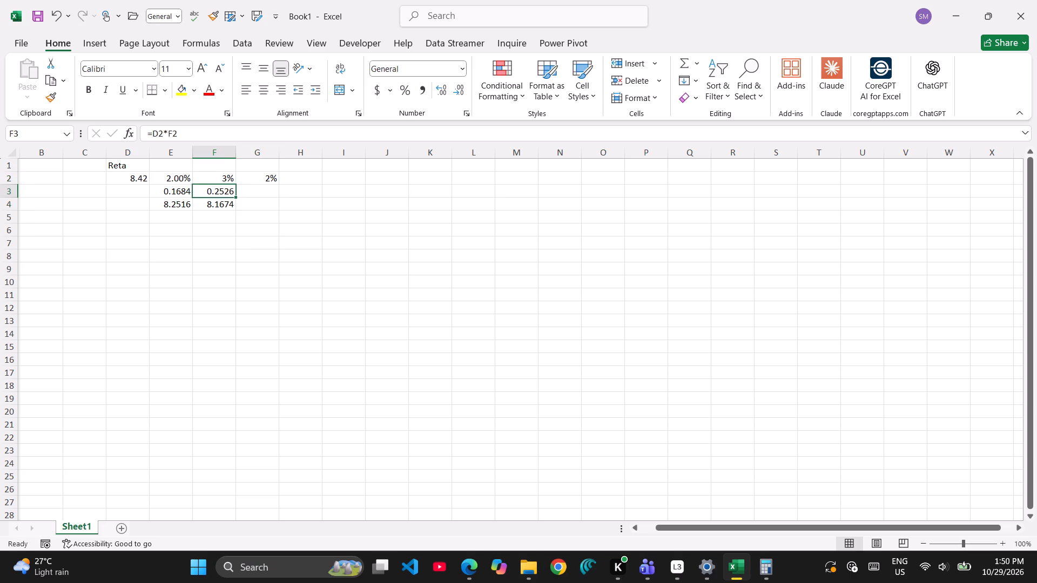
pyautogui.hotkey('ctrl', 'c')
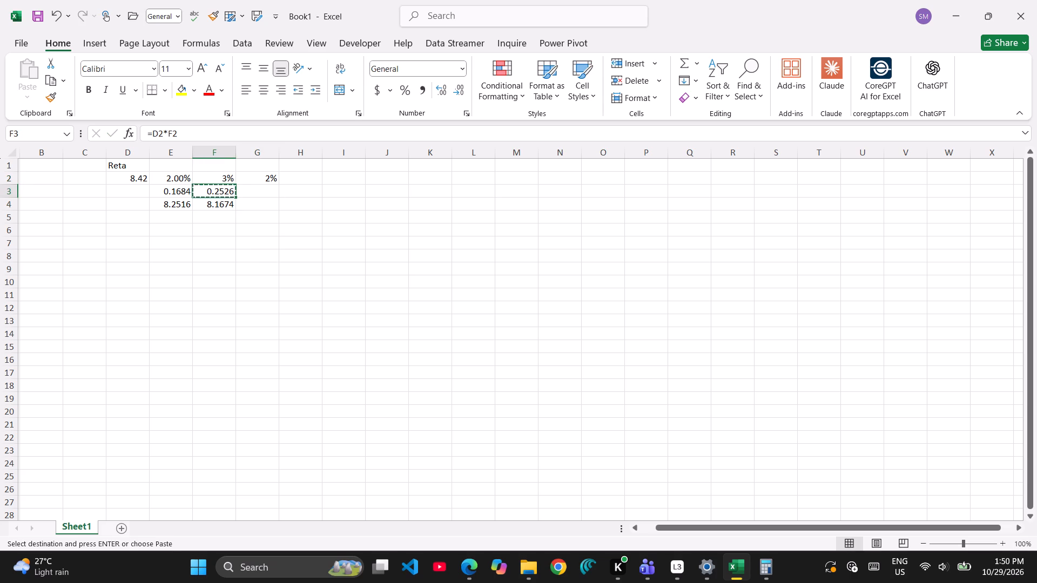
pyautogui.press('Right')
pyautogui.hotkey('ctrl', 'v')
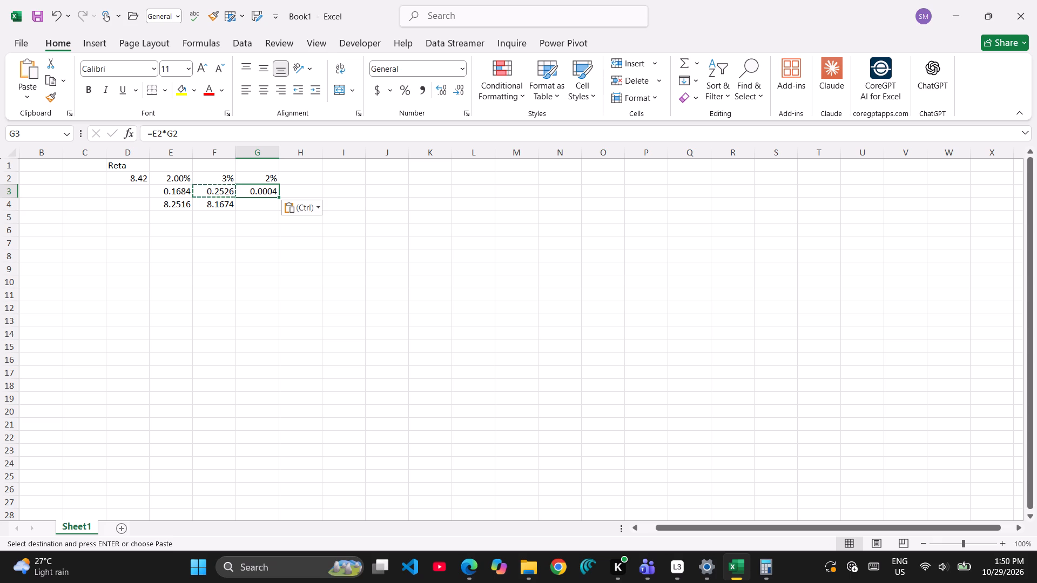
# Edit the formula in G3 so it reads =D2*G2, multiplying the Reta value by the rate in G2.
pyautogui.press('F2')
pyautogui.press('Left')
pyautogui.press('Left')
pyautogui.press('Left')
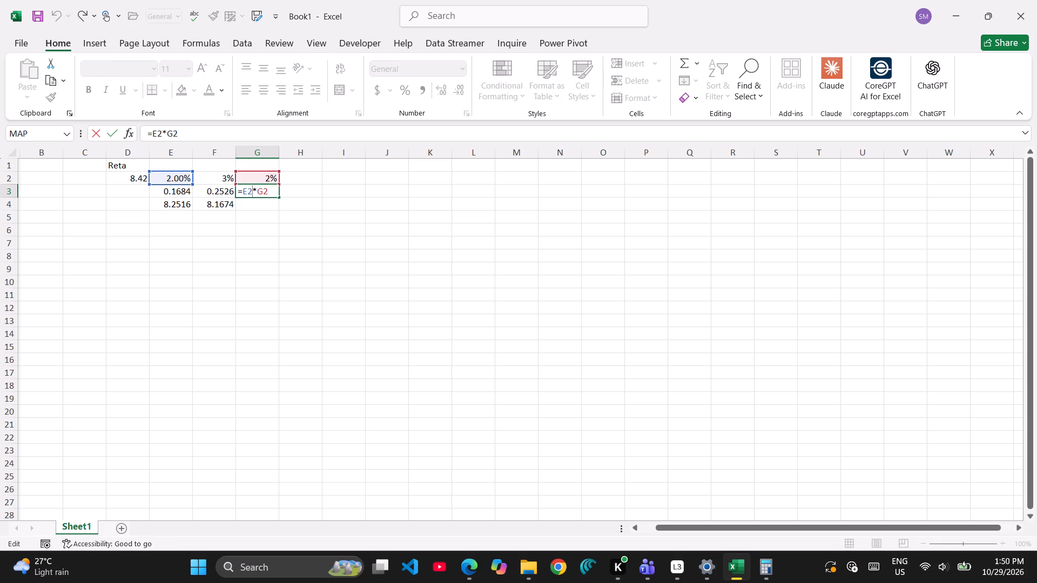
pyautogui.press('Left')
pyautogui.press('BackSpace')
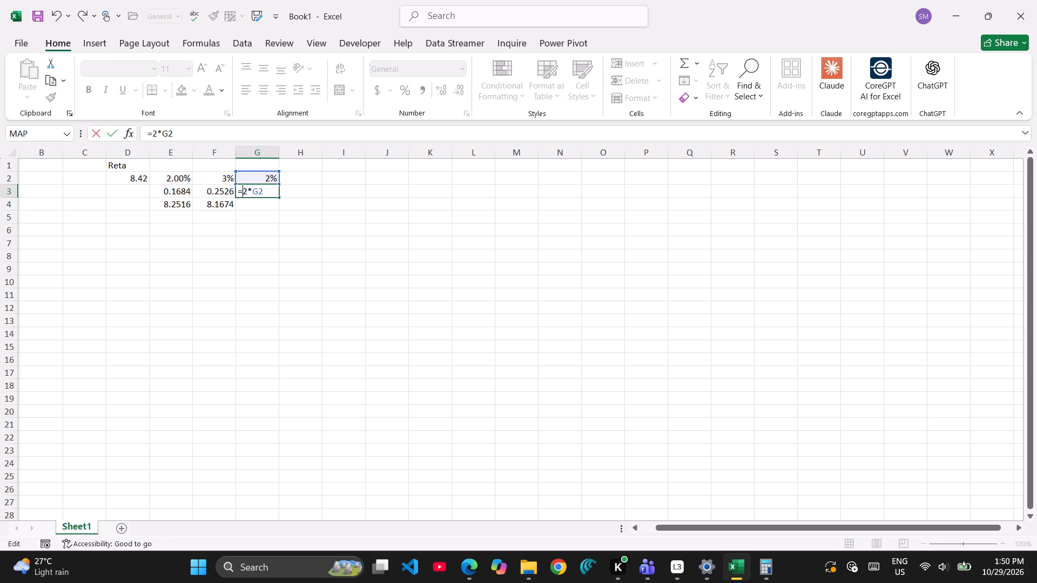
pyautogui.hotkey('shift', 'd')
pyautogui.press('Return')
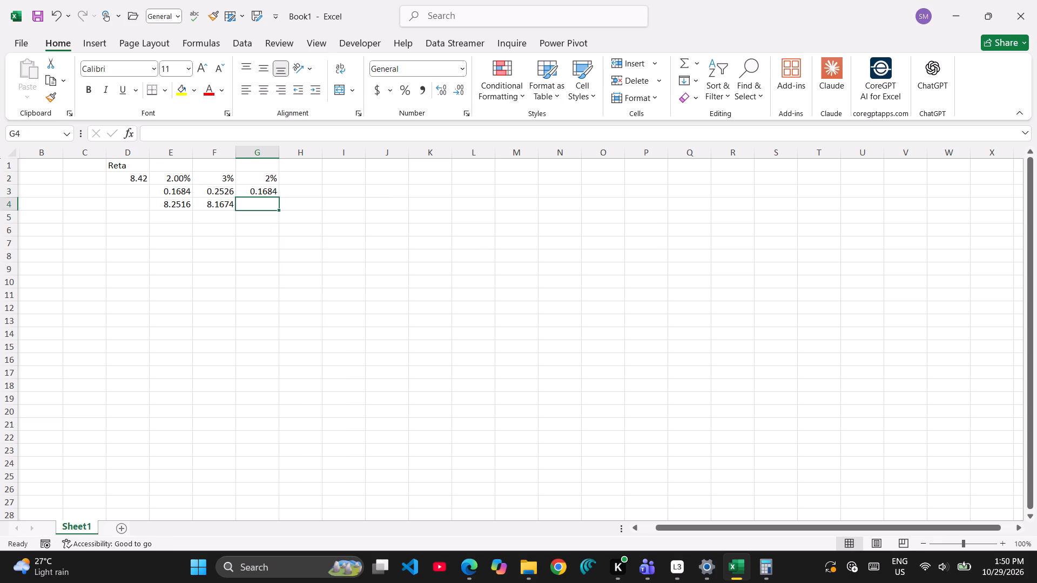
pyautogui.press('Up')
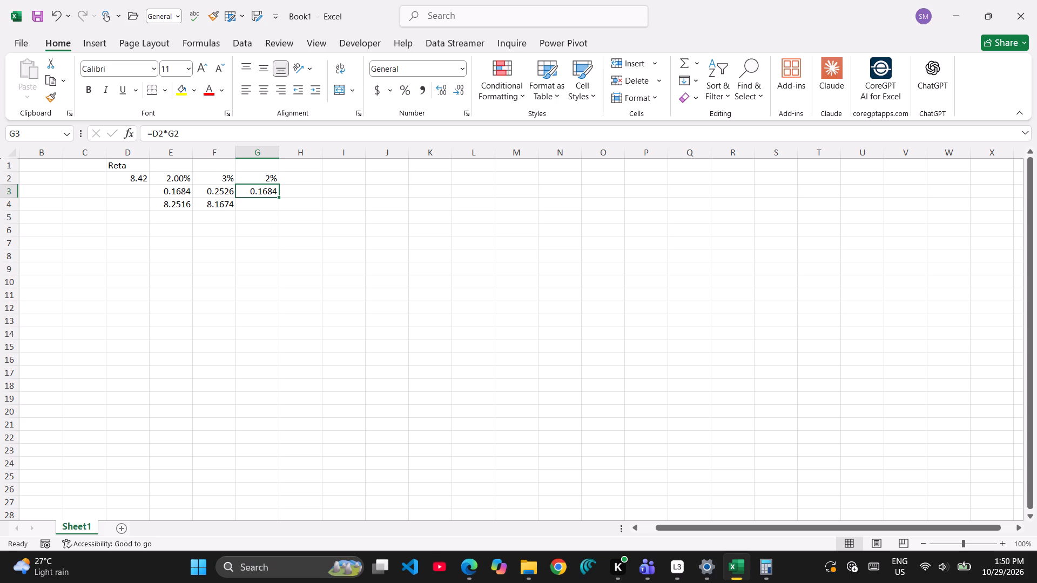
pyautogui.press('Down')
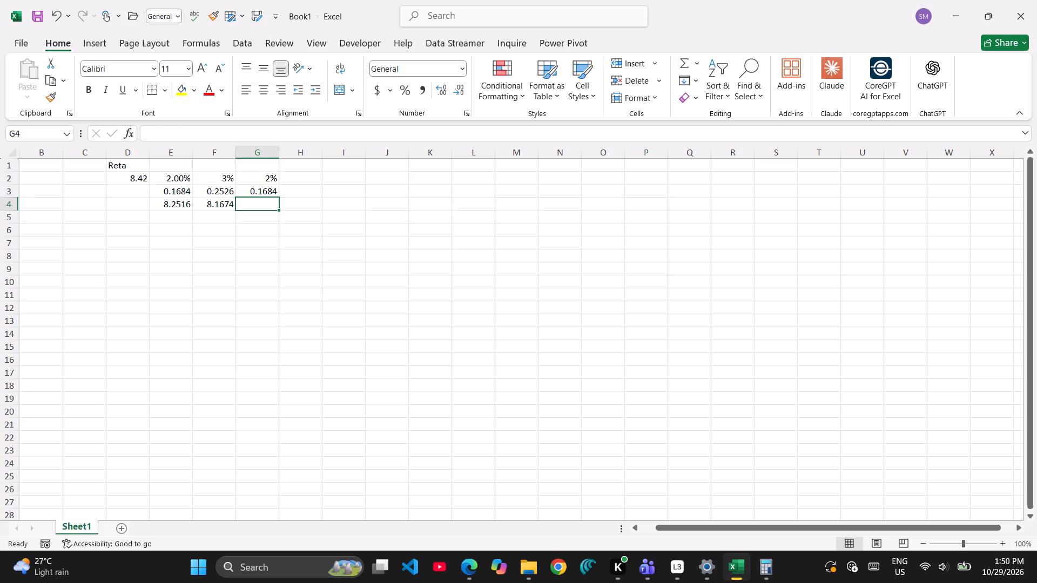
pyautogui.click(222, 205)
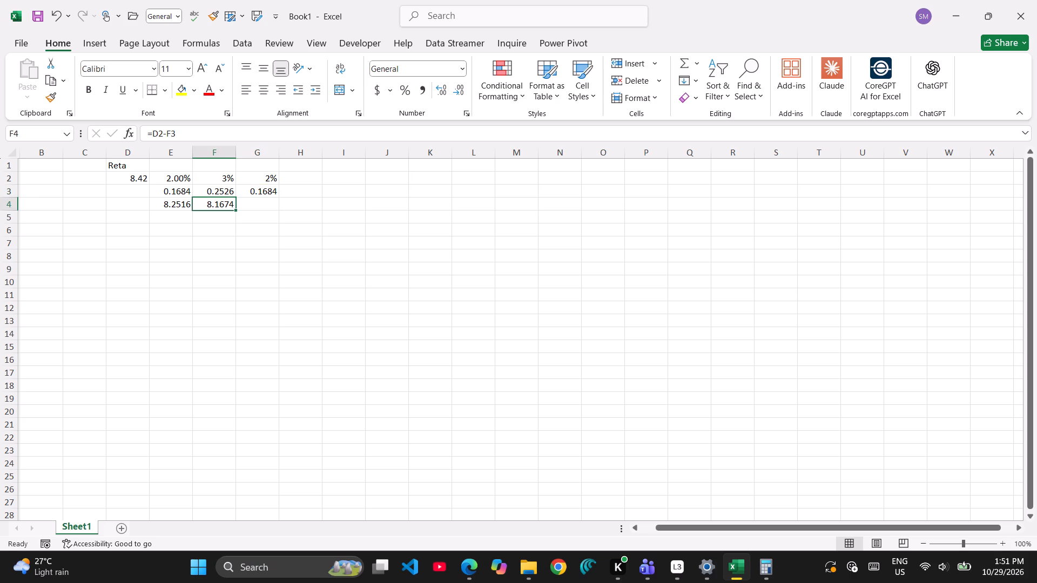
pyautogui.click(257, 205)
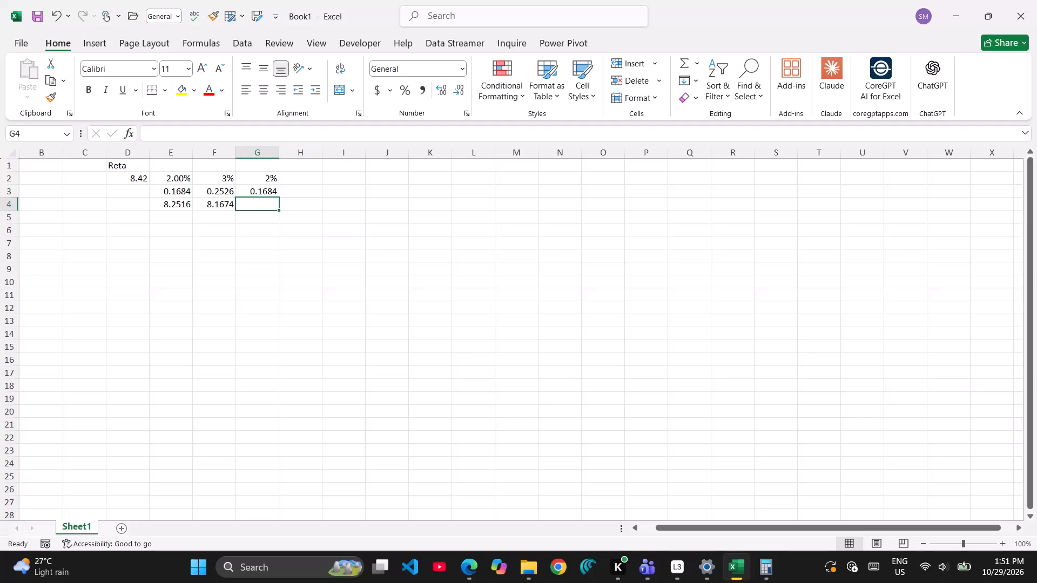
# Repoint the formula in F3 to =E4*F2, so the 3% is taken from the value left after the first deduction.
pyautogui.click(233, 189)
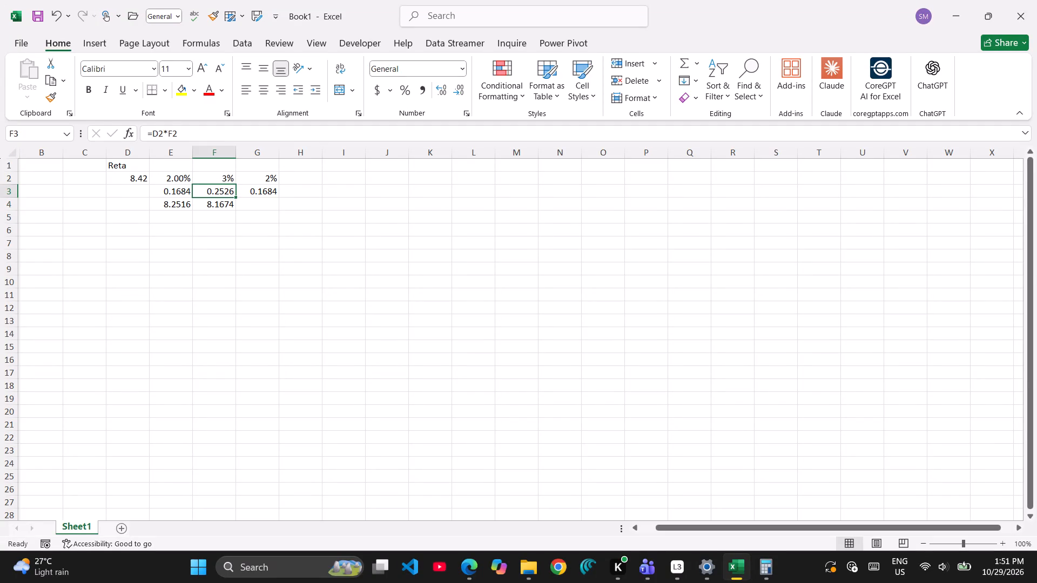
pyautogui.doubleClick(204, 193)
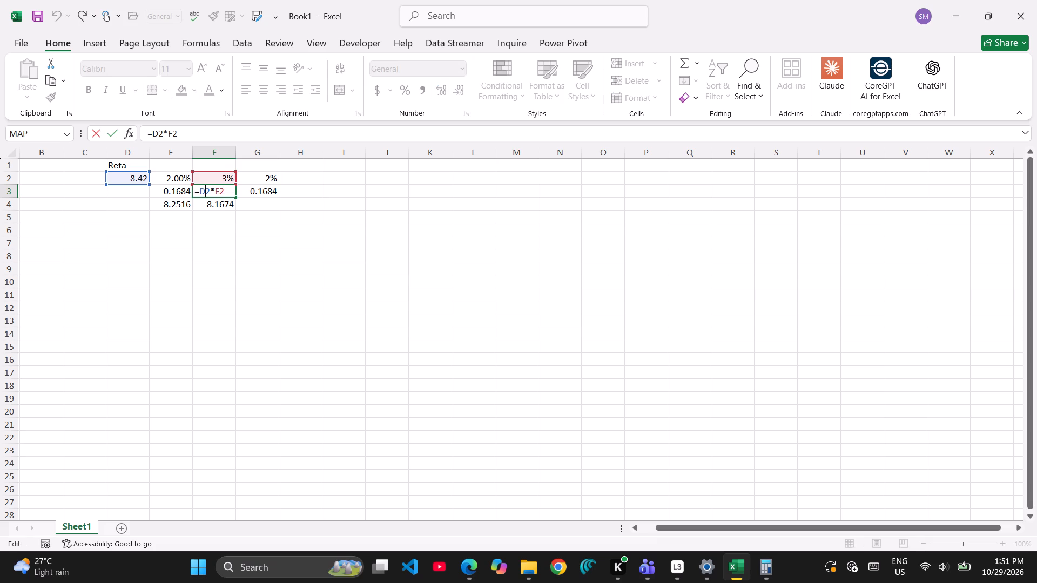
pyautogui.moveTo(138, 185); pyautogui.dragTo(162, 205)
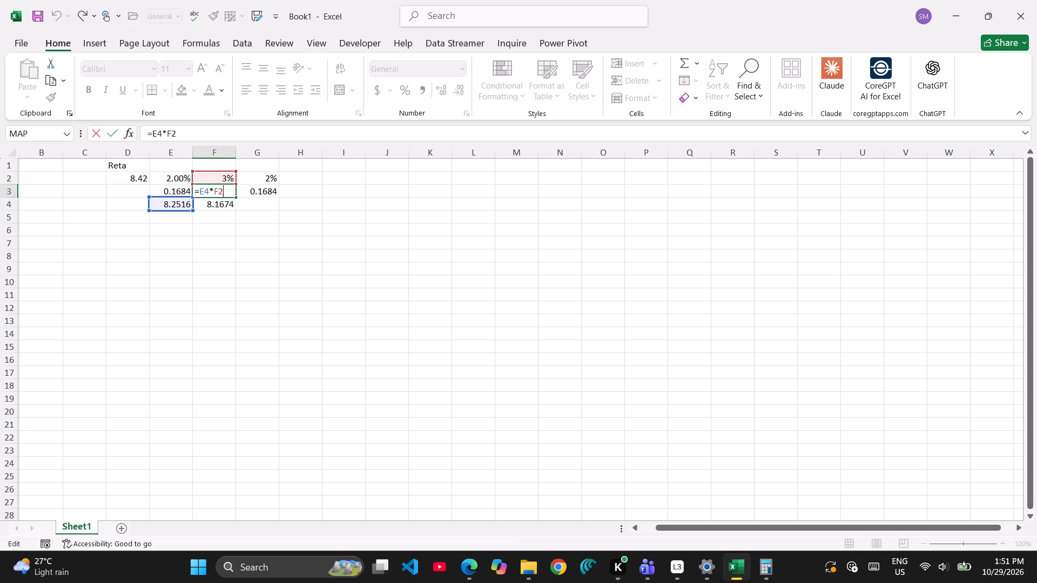
pyautogui.moveTo(162, 205); pyautogui.dragTo(161, 205)
pyautogui.press('Return')
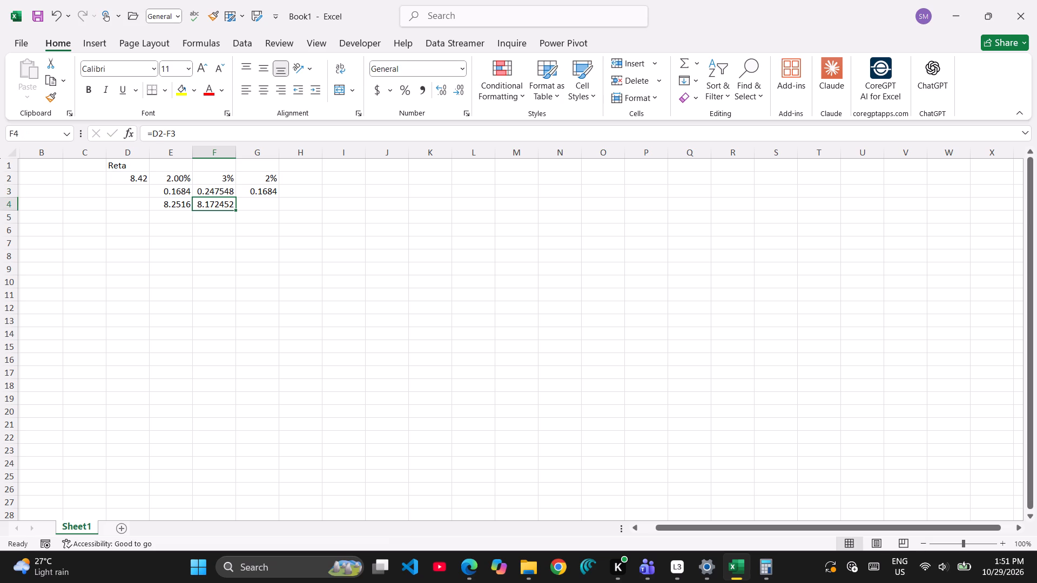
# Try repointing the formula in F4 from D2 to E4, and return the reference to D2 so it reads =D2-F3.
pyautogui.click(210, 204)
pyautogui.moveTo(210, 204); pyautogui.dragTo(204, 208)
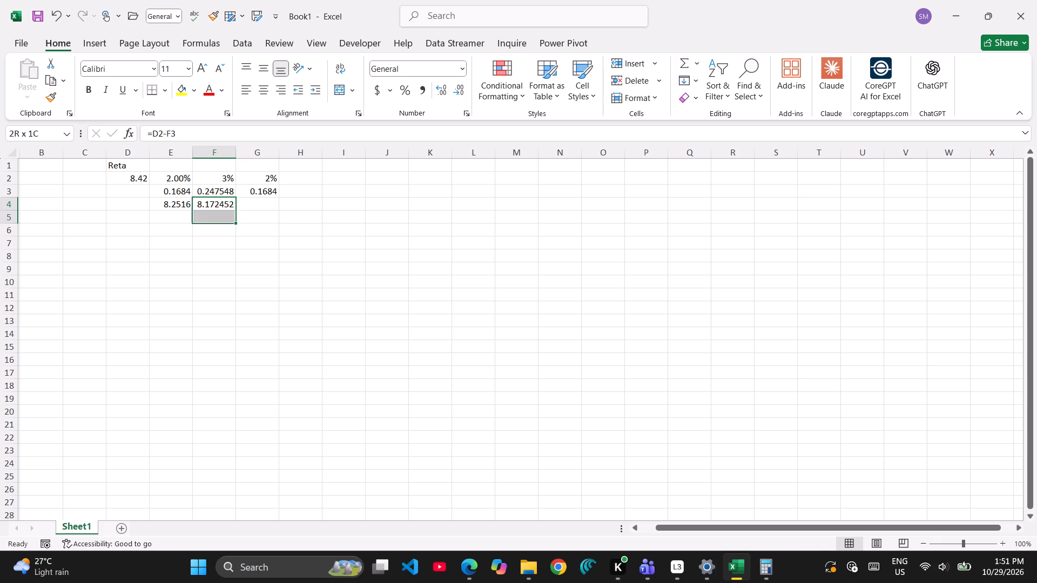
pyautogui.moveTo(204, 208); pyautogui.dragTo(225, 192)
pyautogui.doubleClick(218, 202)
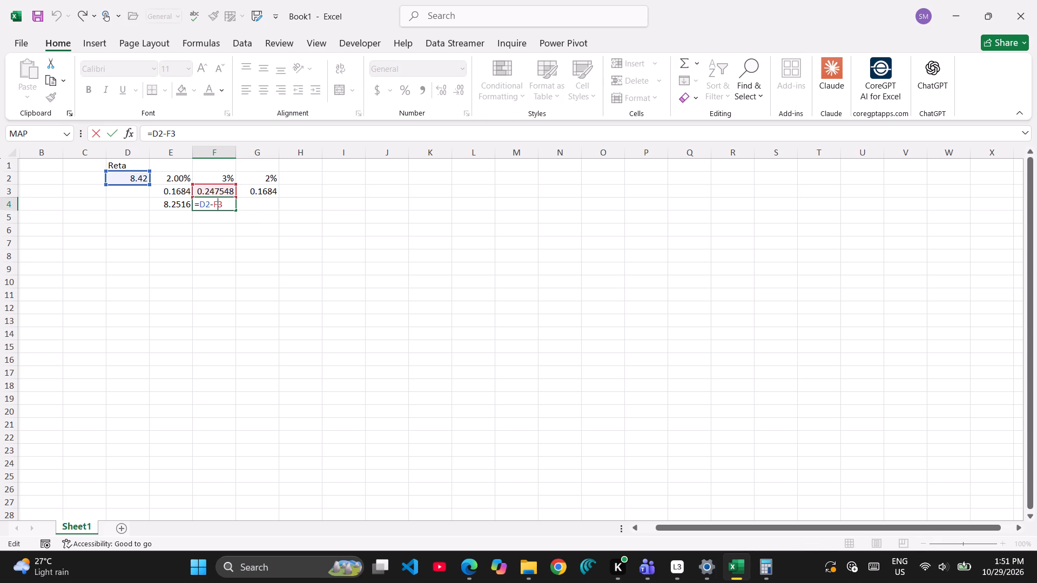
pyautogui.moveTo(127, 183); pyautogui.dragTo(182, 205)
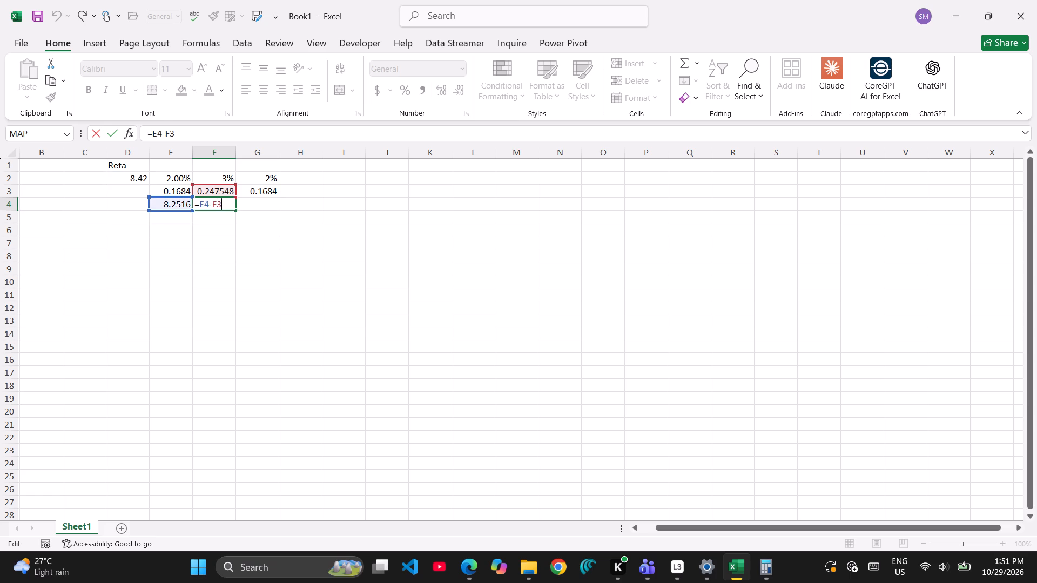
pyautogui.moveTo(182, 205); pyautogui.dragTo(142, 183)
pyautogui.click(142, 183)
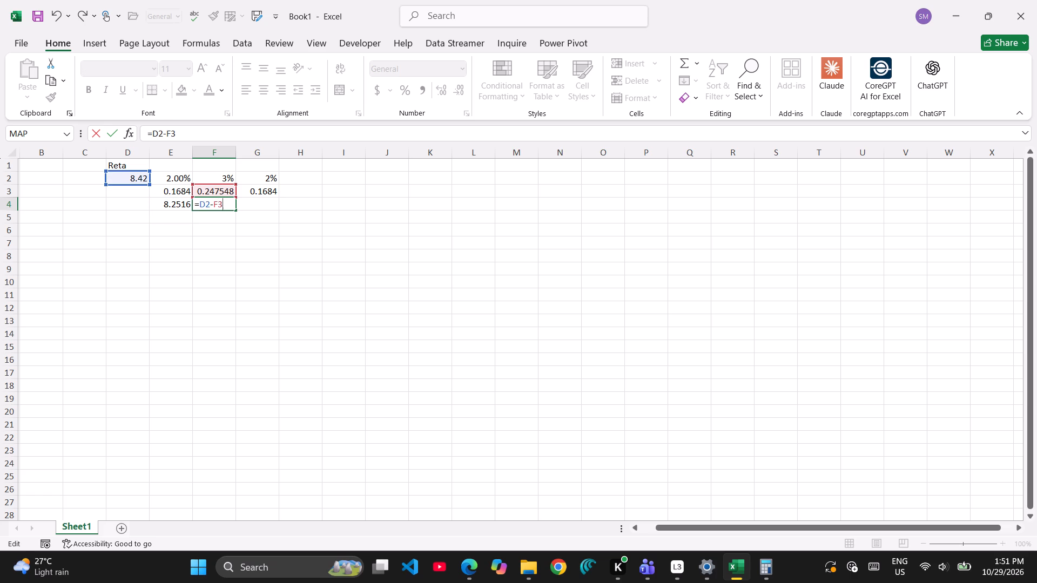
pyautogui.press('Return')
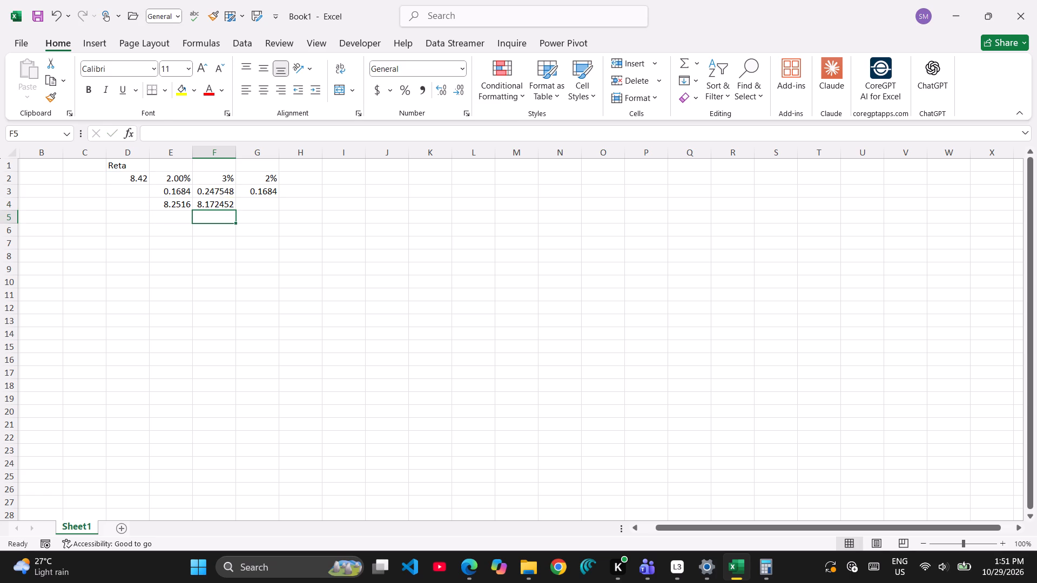
# Repoint the formula in G3 to =F4*G2, so the last 2% is taken from the value in F4.
pyautogui.doubleClick(253, 193)
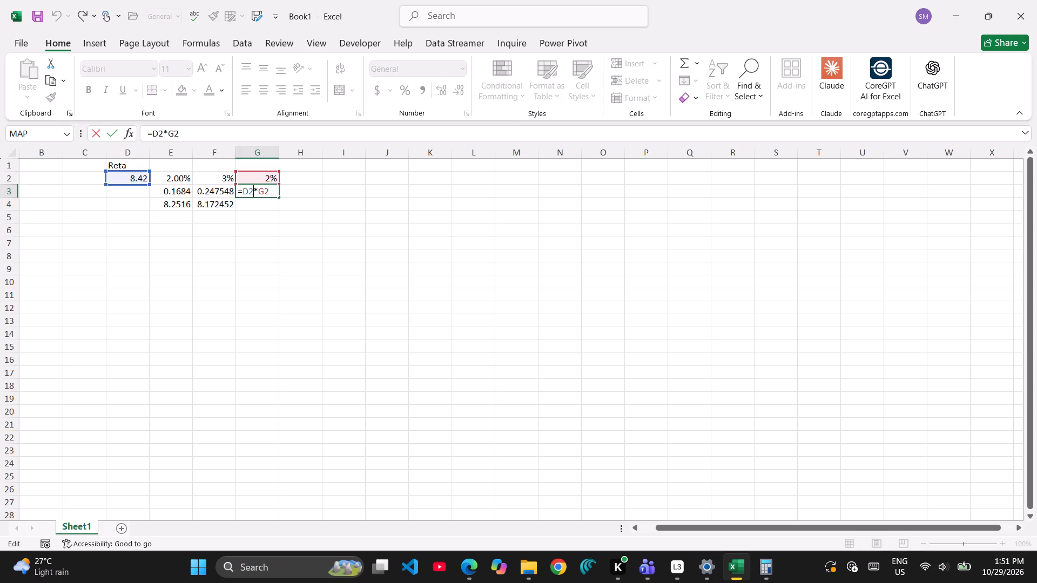
pyautogui.moveTo(136, 184); pyautogui.dragTo(203, 204)
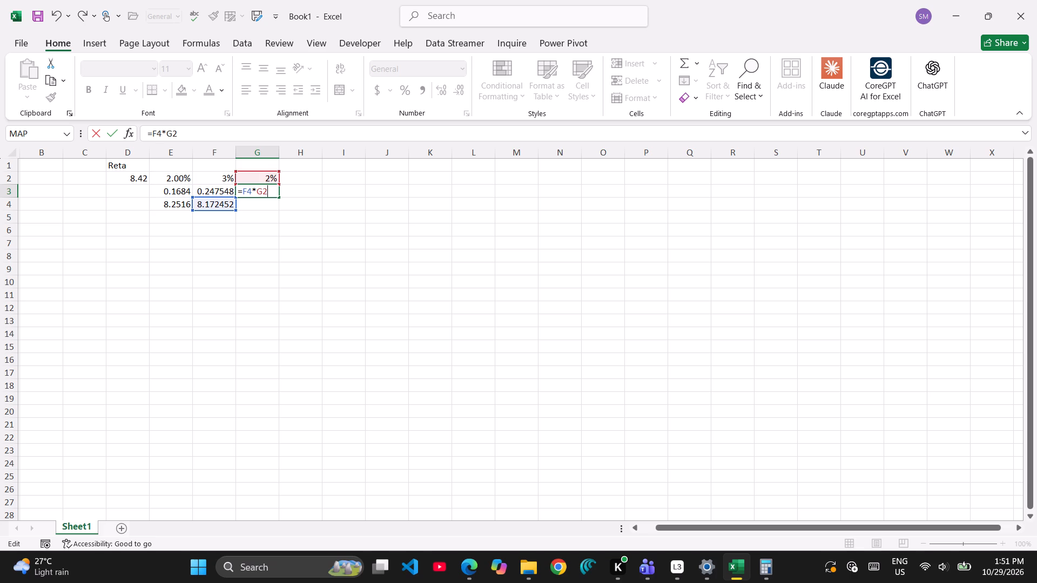
pyautogui.press('Return')
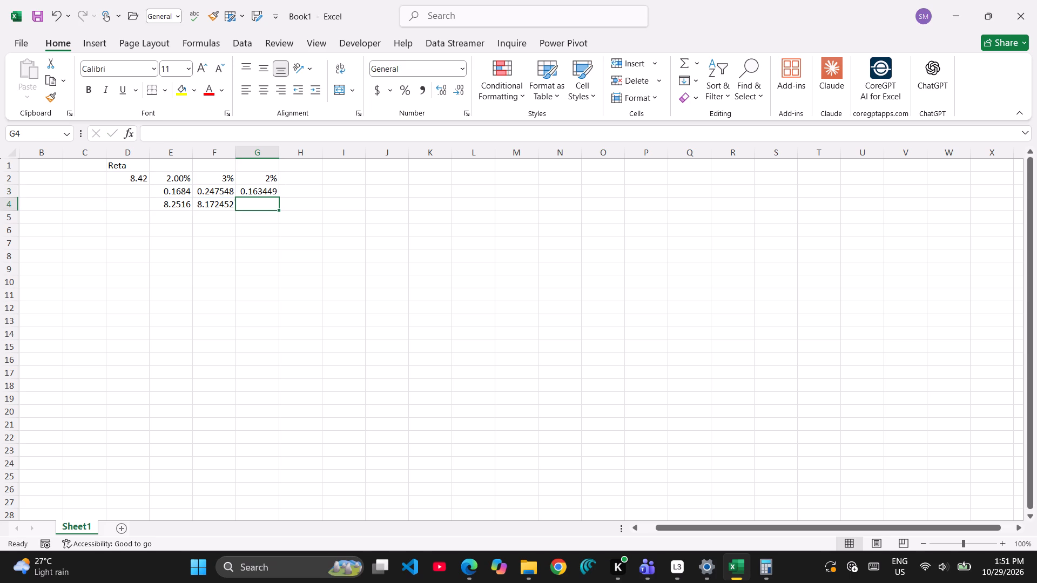
# Enter =F4-G3 in G4 to subtract the last 2% amount from the previously reduced value.
pyautogui.click(208, 204)
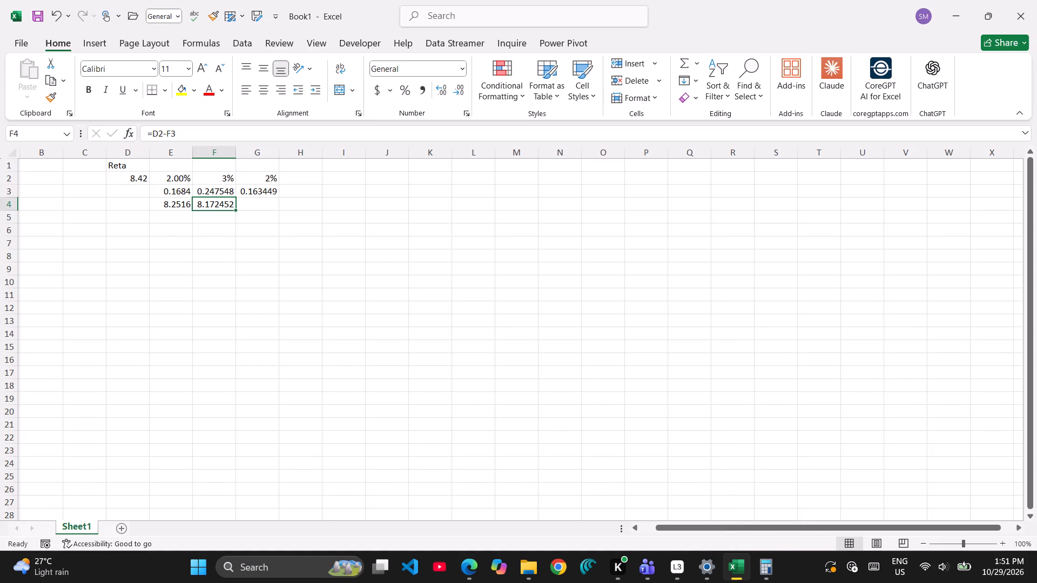
pyautogui.click(255, 202)
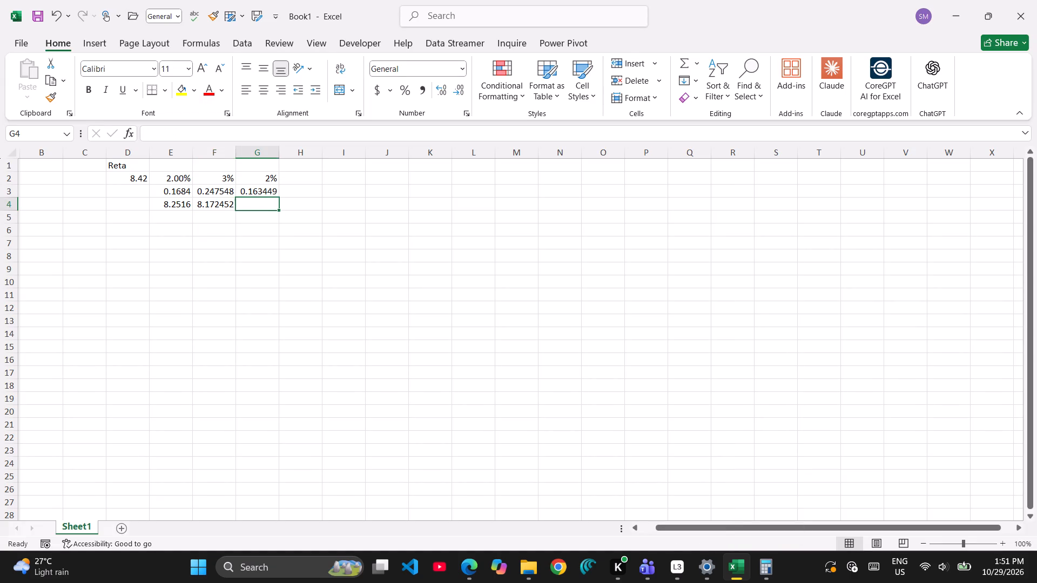
pyautogui.click(206, 206)
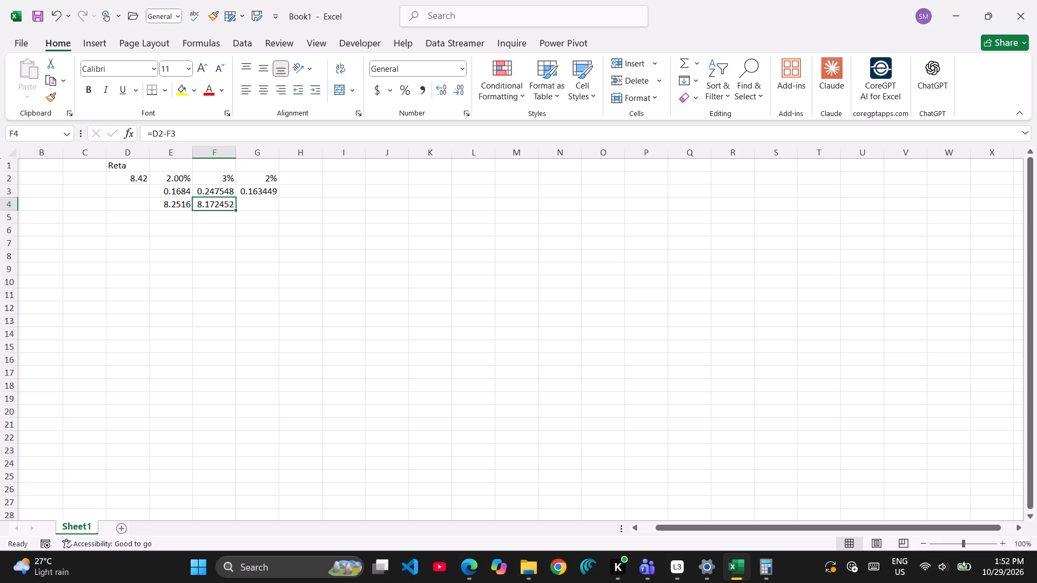
pyautogui.click(248, 206)
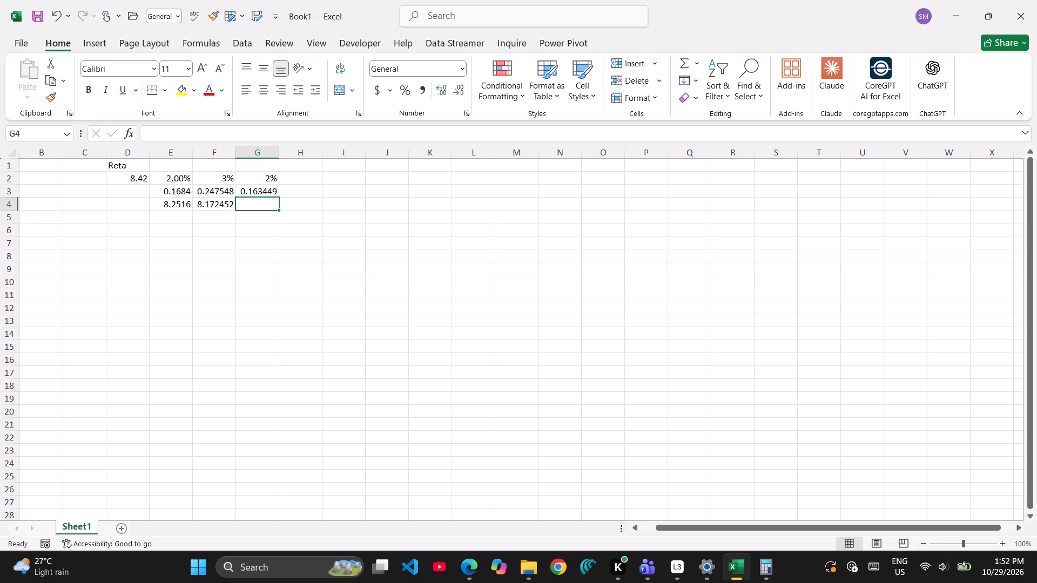
pyautogui.press('=')
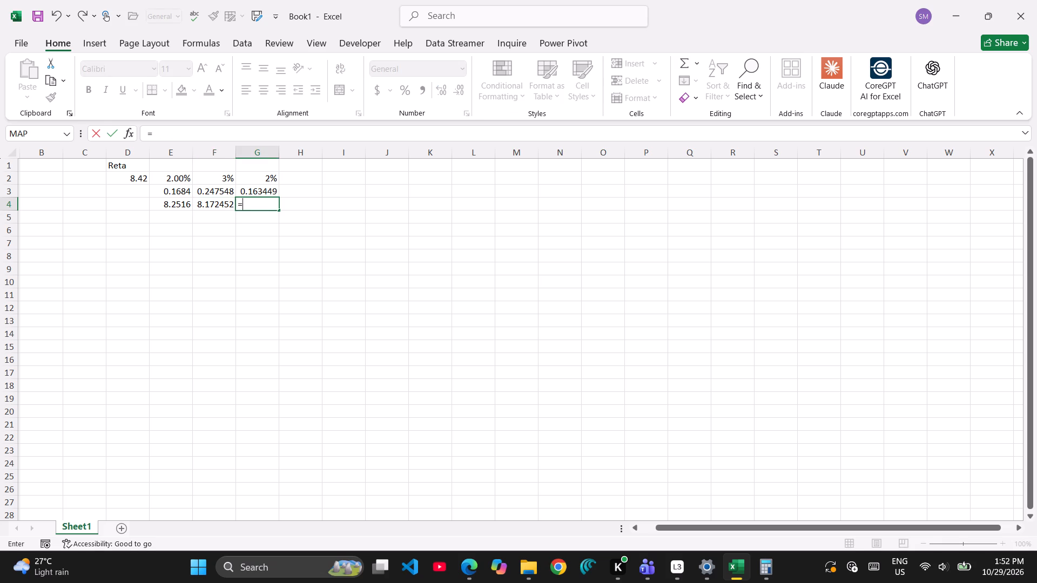
pyautogui.click(213, 203)
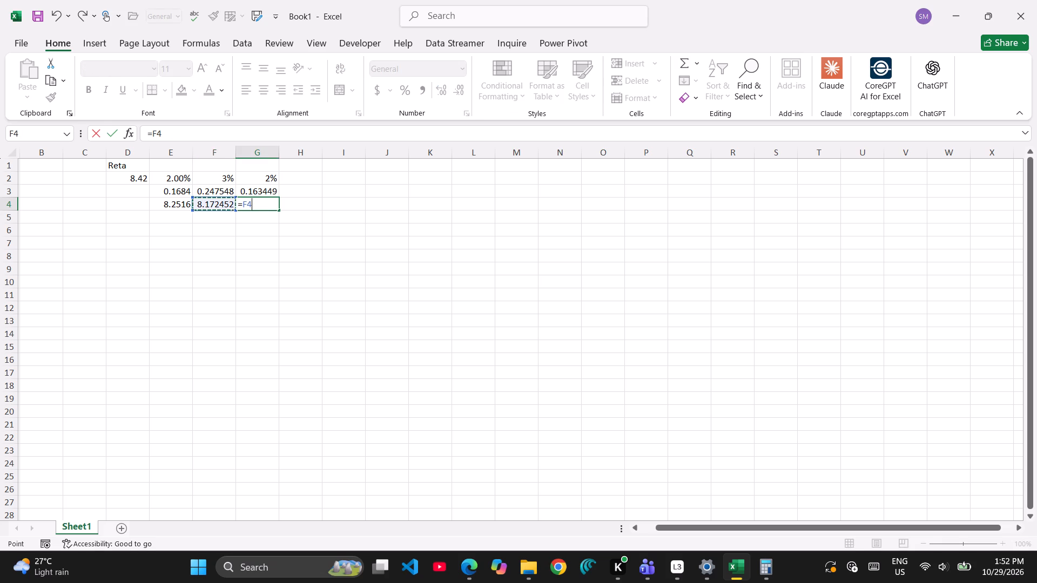
pyautogui.press('-')
pyautogui.press('Up')
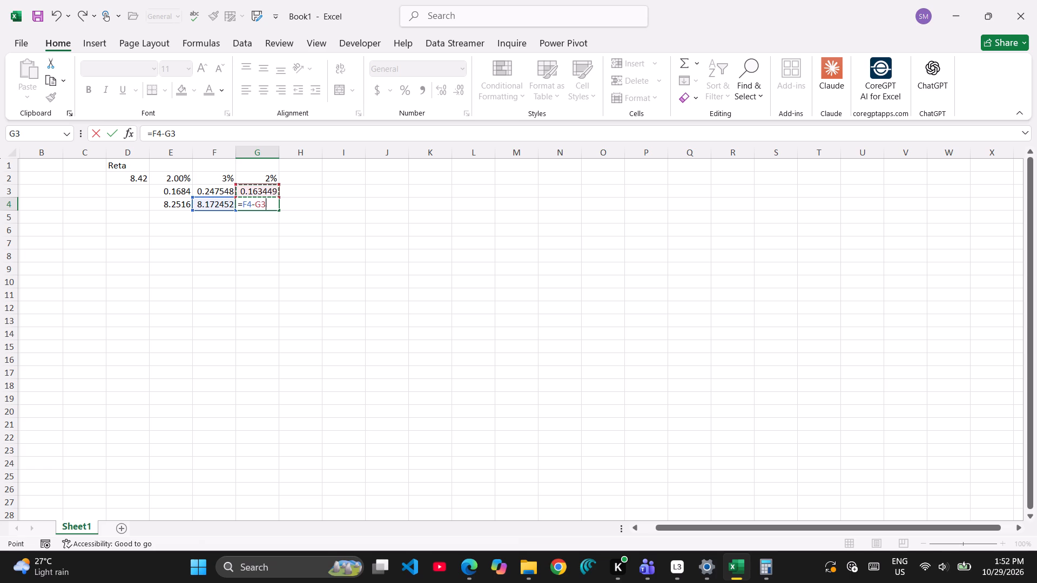
pyautogui.press('Return')
pyautogui.click(254, 204)
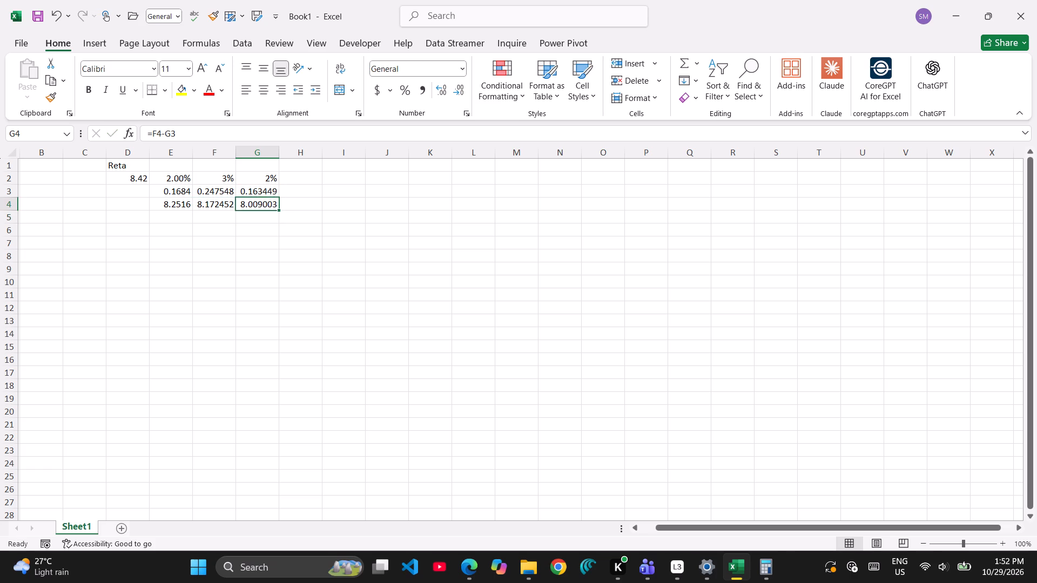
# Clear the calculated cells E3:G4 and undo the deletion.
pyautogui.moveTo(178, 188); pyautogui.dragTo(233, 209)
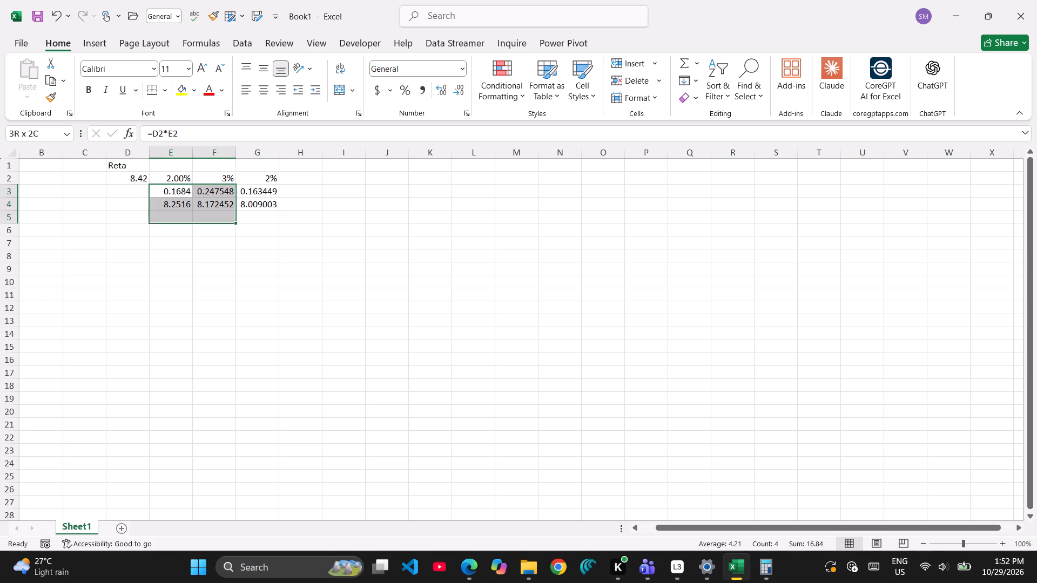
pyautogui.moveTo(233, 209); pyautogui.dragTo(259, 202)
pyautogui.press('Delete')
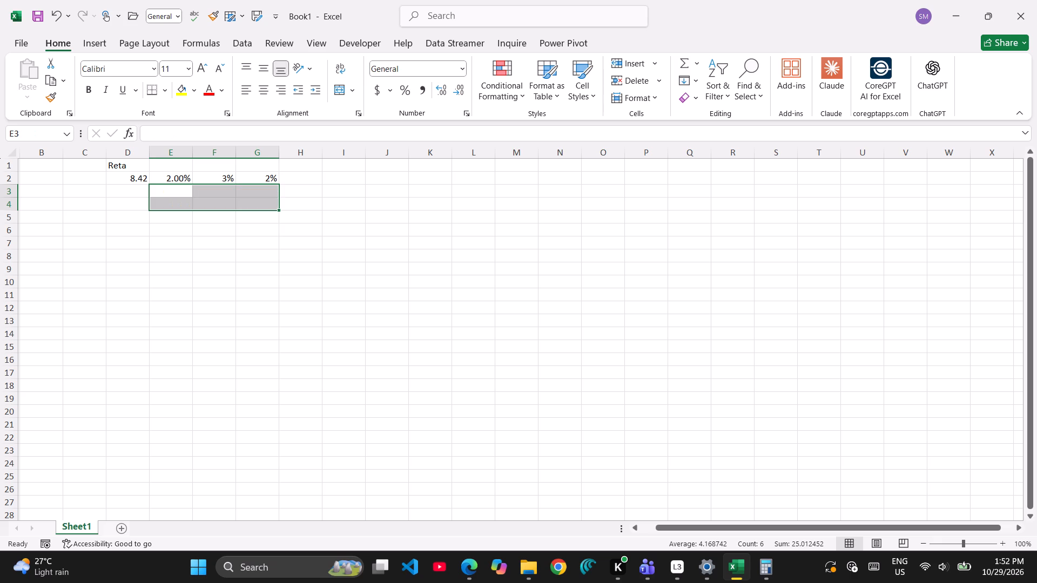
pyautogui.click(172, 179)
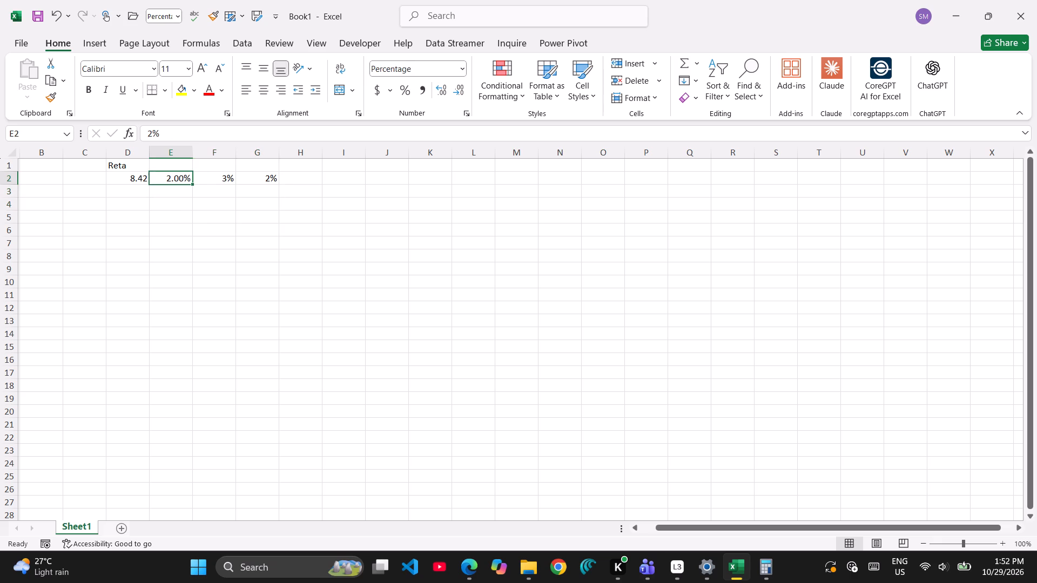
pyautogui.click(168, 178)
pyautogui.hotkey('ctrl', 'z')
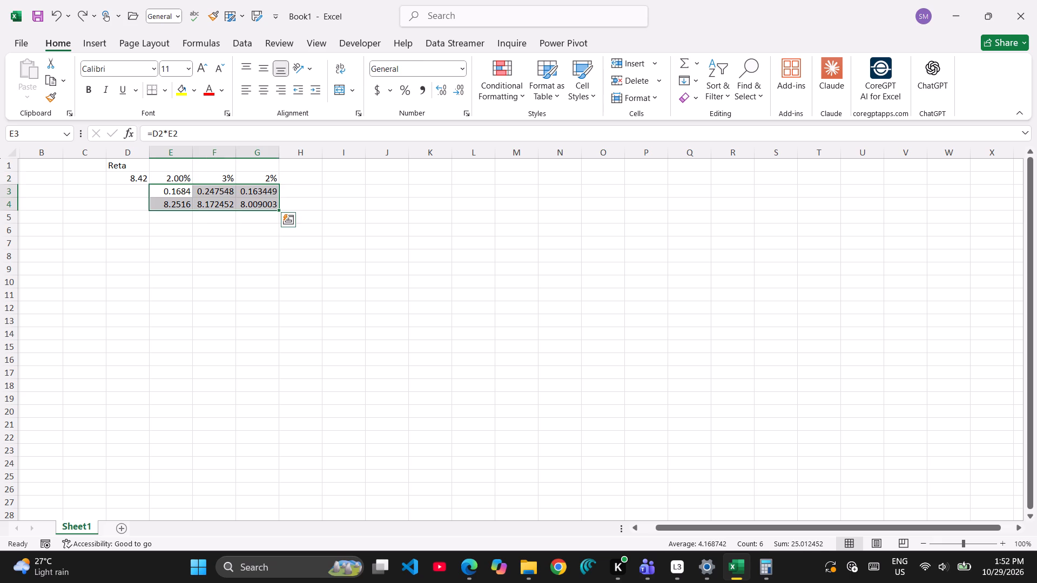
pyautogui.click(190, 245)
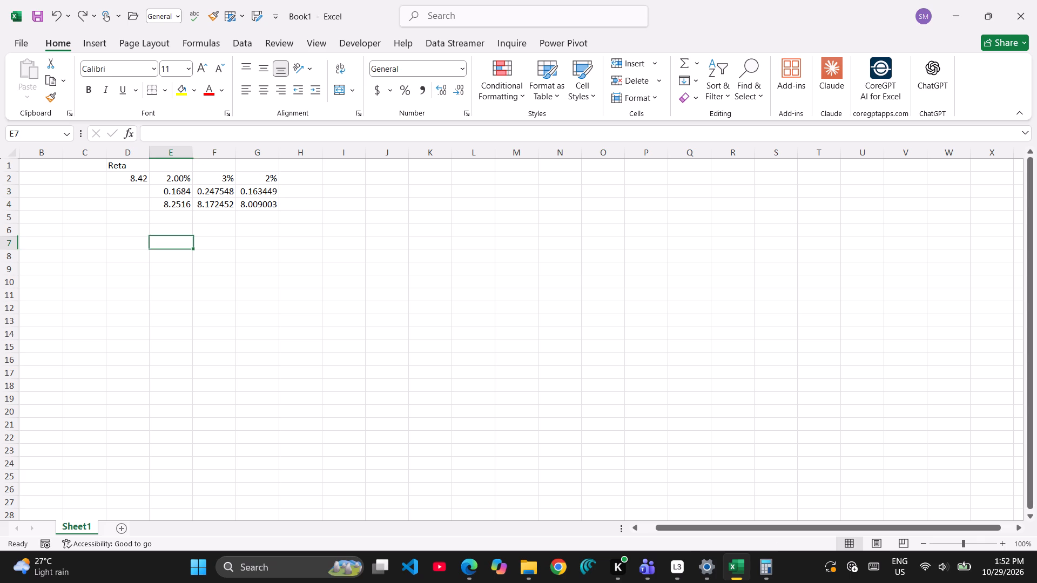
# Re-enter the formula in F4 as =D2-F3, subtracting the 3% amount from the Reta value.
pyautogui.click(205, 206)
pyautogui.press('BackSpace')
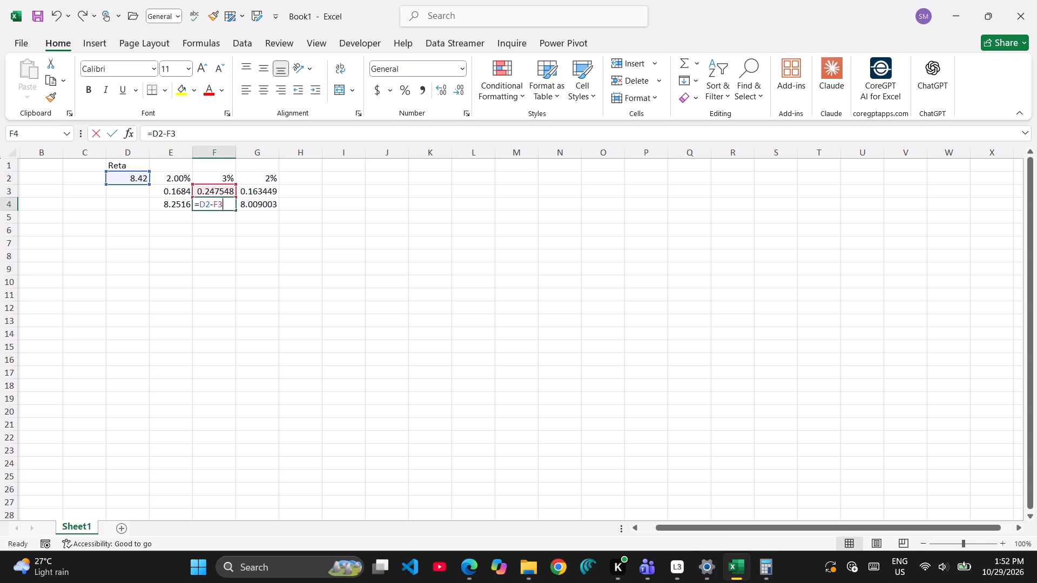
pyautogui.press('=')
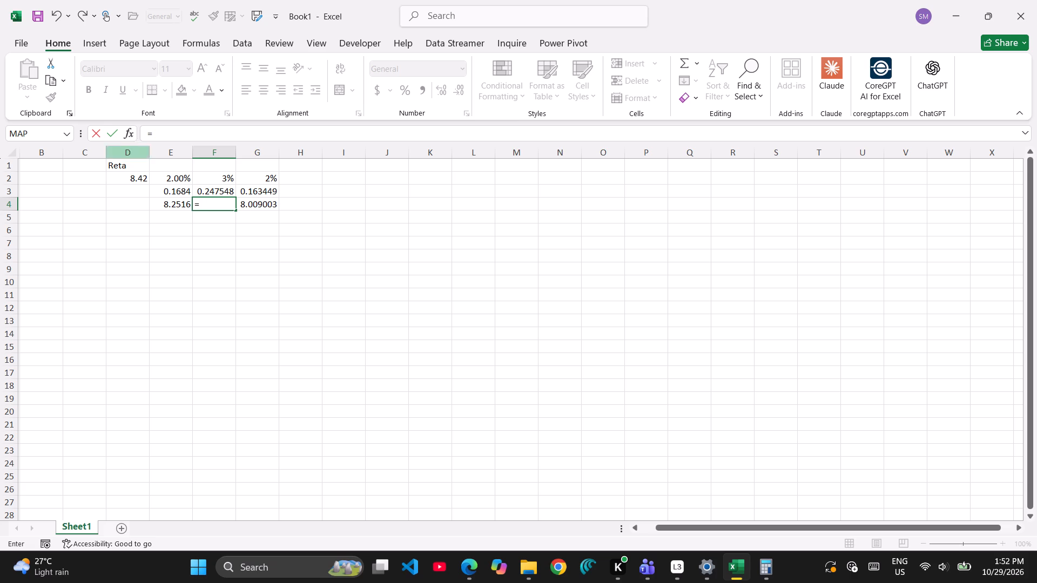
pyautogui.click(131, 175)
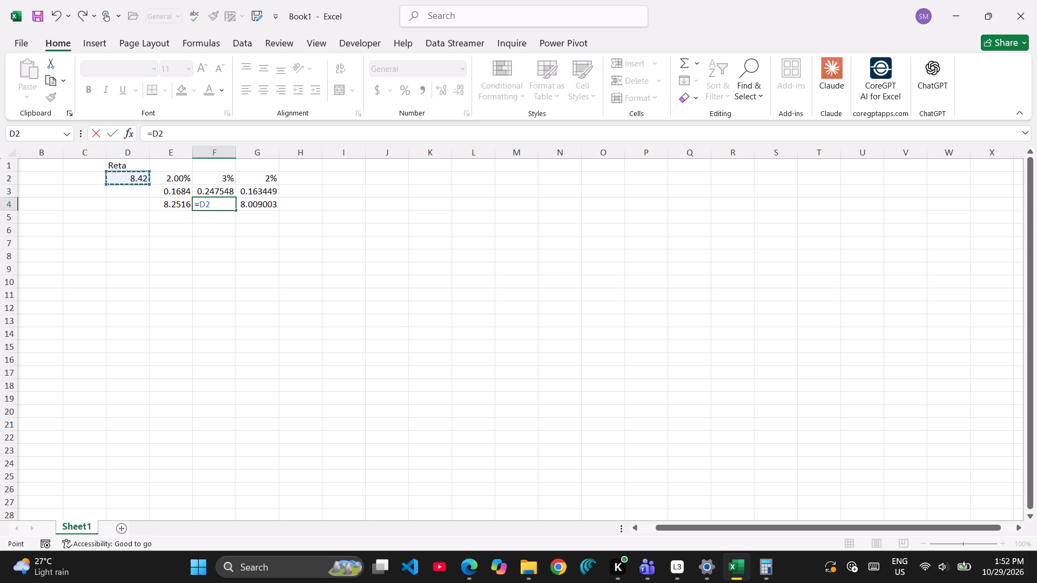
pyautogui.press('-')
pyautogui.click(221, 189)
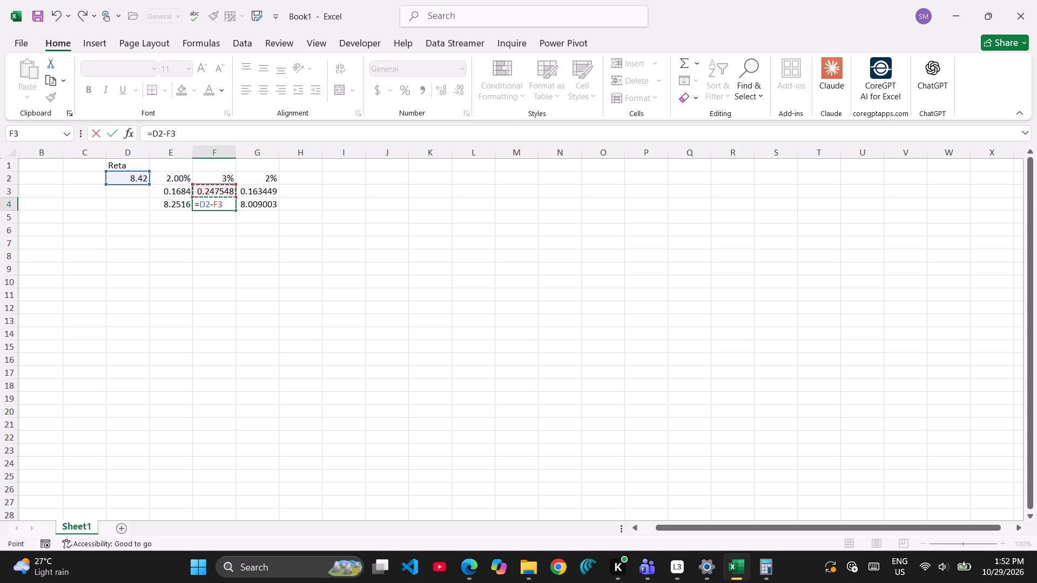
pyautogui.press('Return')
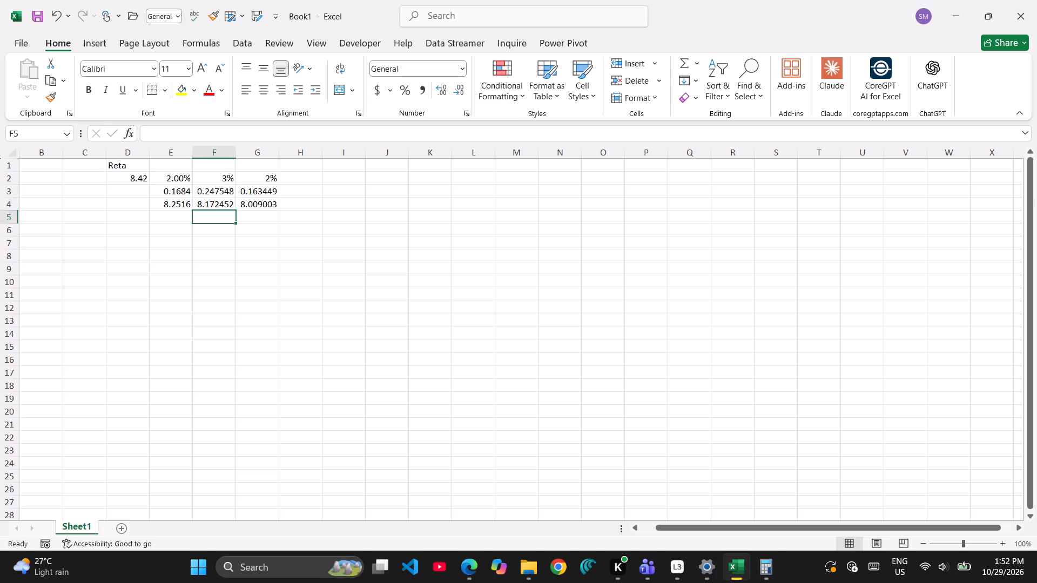
# Replace the formula in F4 with =E4-F3, subtracting the 3% amount from the value left after the first deduction.
pyautogui.click(216, 204)
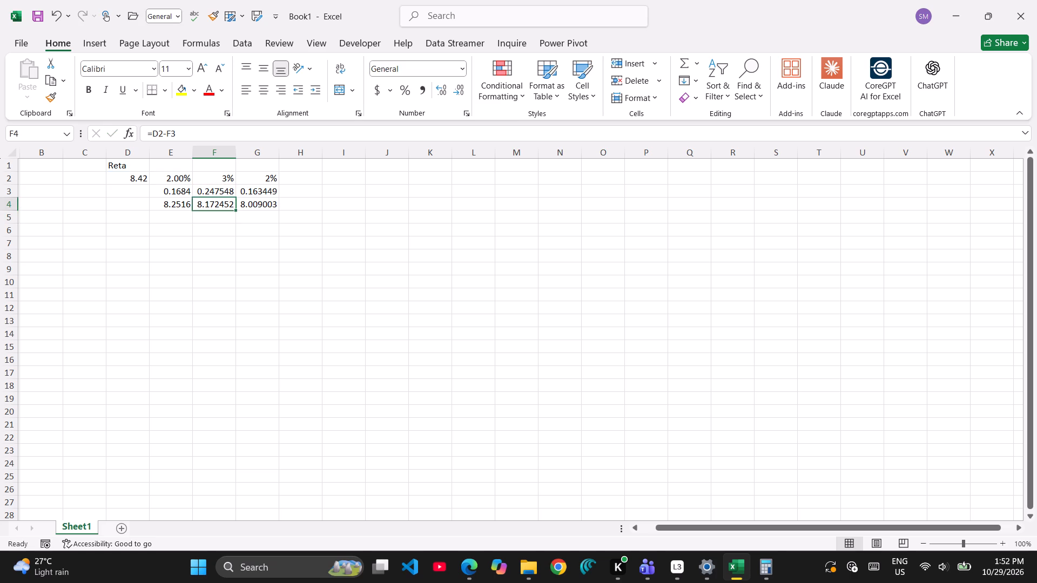
pyautogui.press('BackSpace')
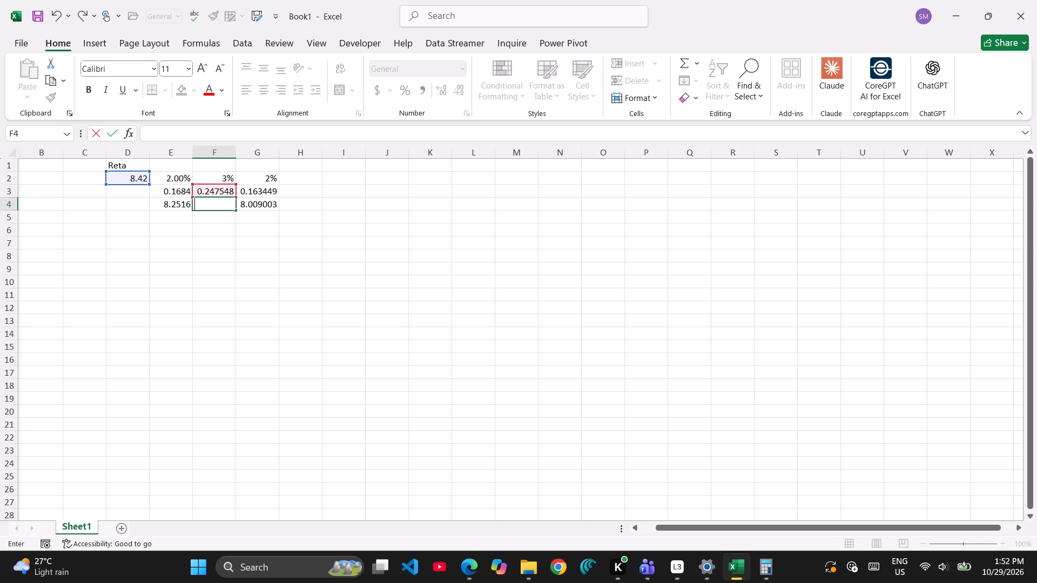
pyautogui.press('=')
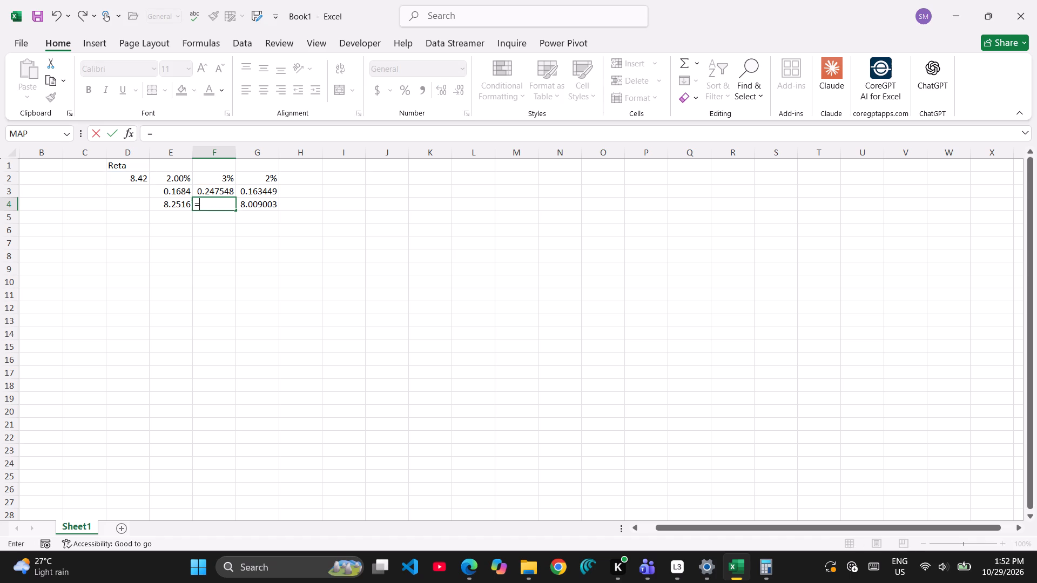
pyautogui.click(161, 205)
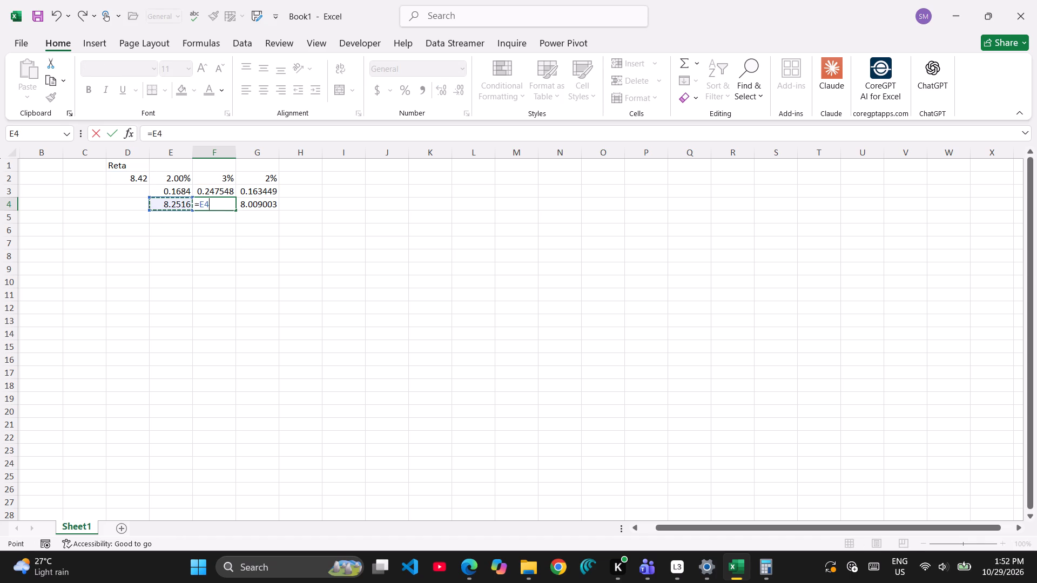
pyautogui.press('-')
pyautogui.click(208, 194)
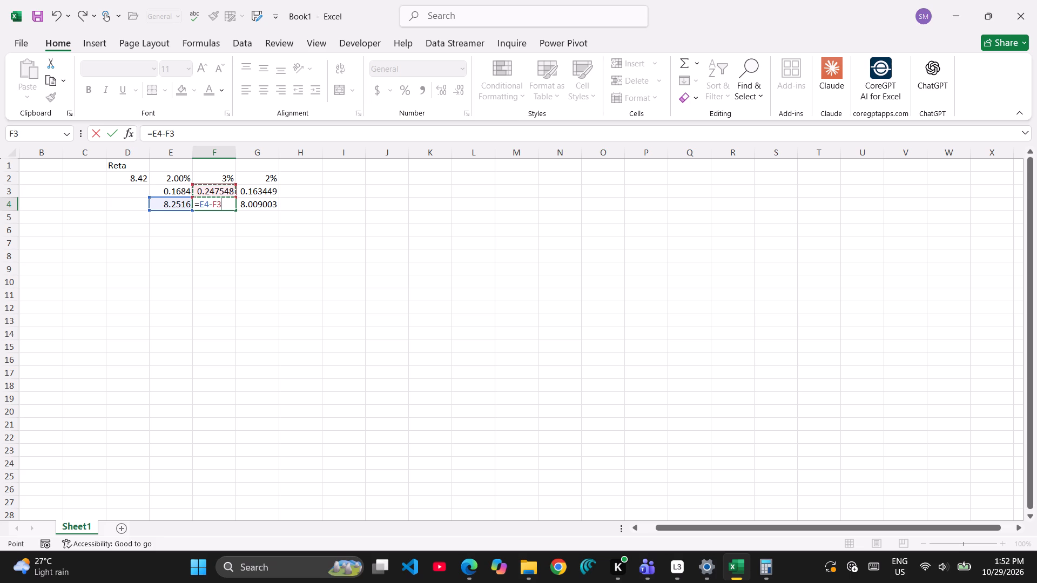
pyautogui.press('Return')
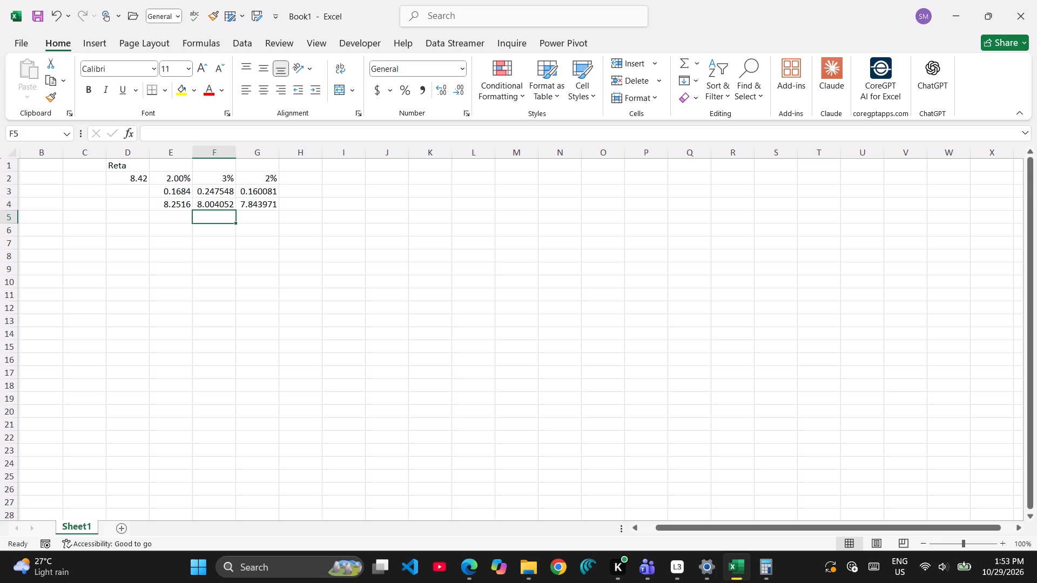
pyautogui.press('Up')
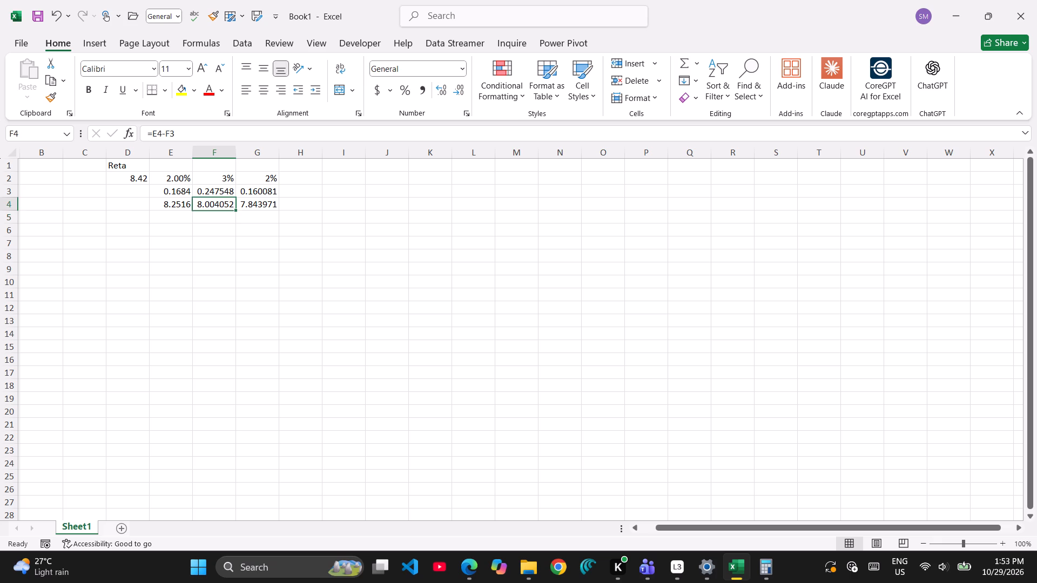
pyautogui.press('Down')
pyautogui.press('Right')
pyautogui.press('Up')
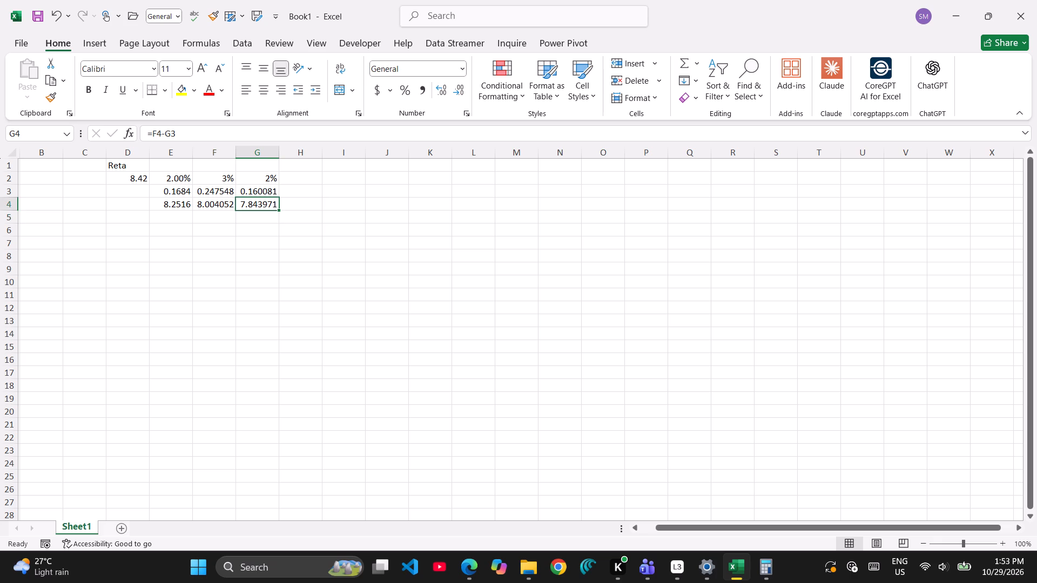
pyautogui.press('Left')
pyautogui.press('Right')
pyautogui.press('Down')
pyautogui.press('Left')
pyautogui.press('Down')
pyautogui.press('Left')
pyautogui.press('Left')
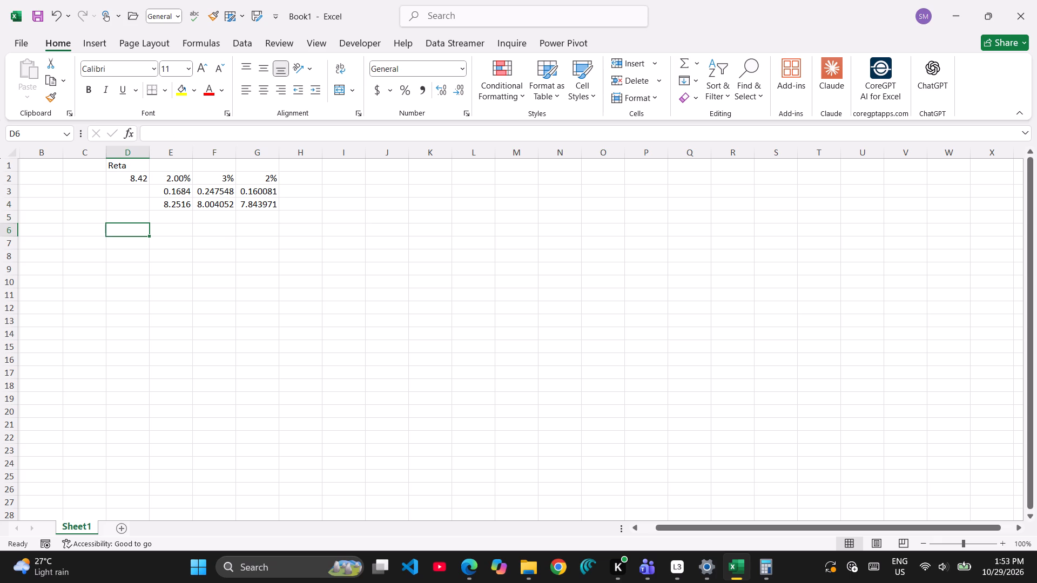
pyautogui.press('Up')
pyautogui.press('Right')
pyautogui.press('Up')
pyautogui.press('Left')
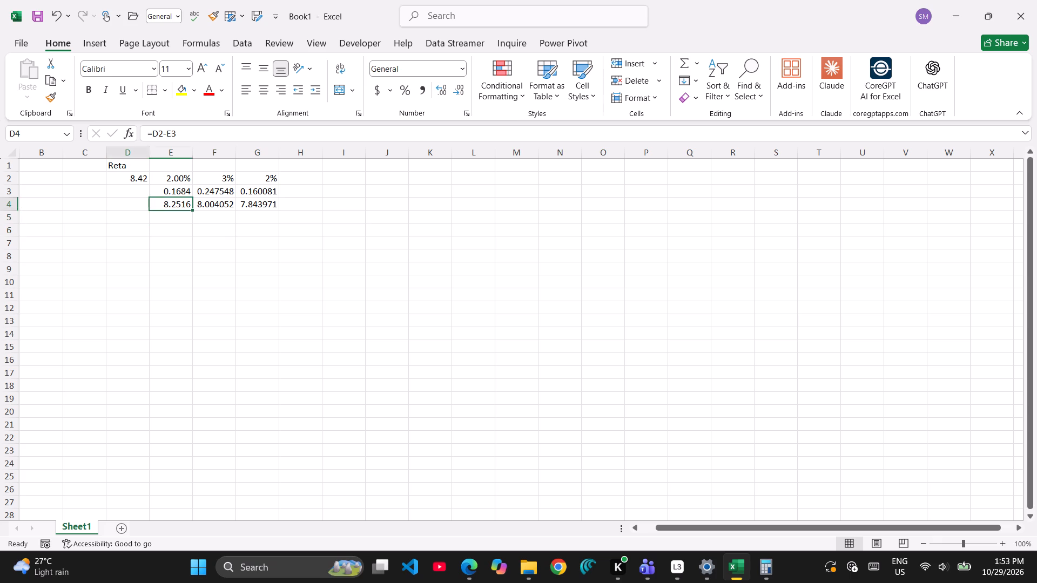
# Review the cell references in the deduction formulas in E3, E4, F3 and F4.
pyautogui.press('Up')
pyautogui.press('Down')
pyautogui.press('Up')
pyautogui.press('Right')
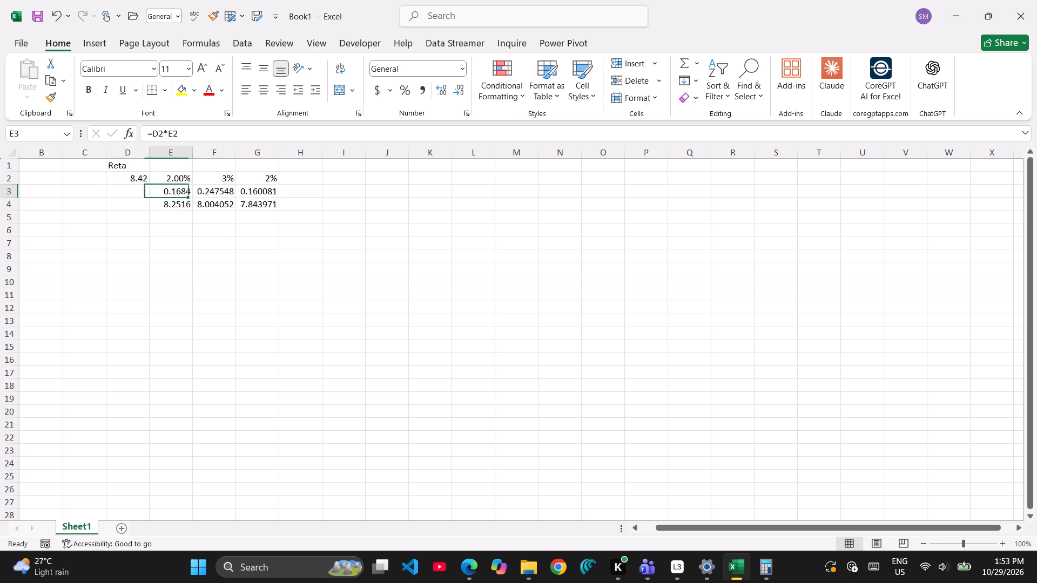
pyautogui.press('F2')
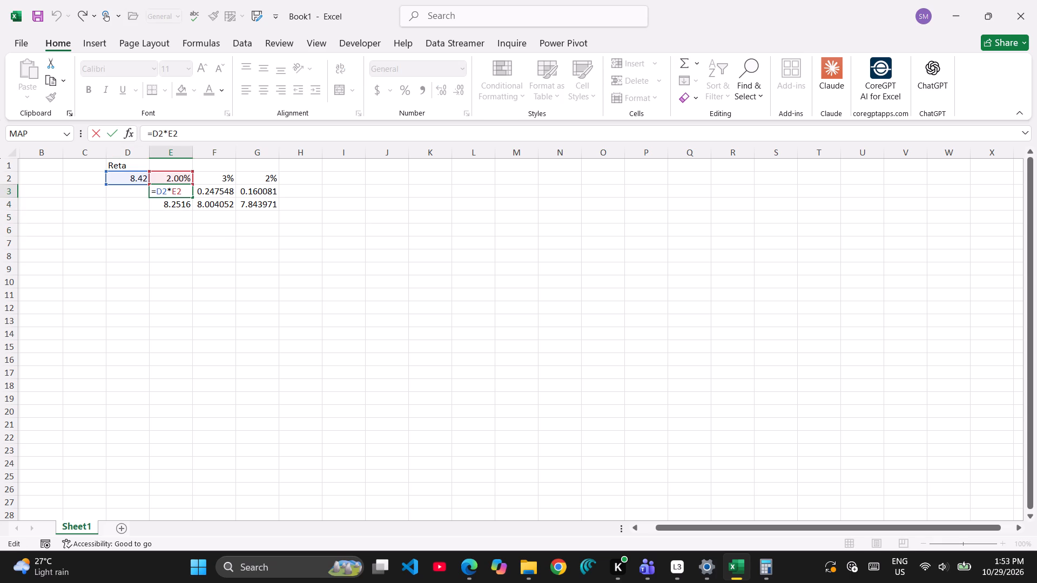
pyautogui.press('Return')
pyautogui.press('Right')
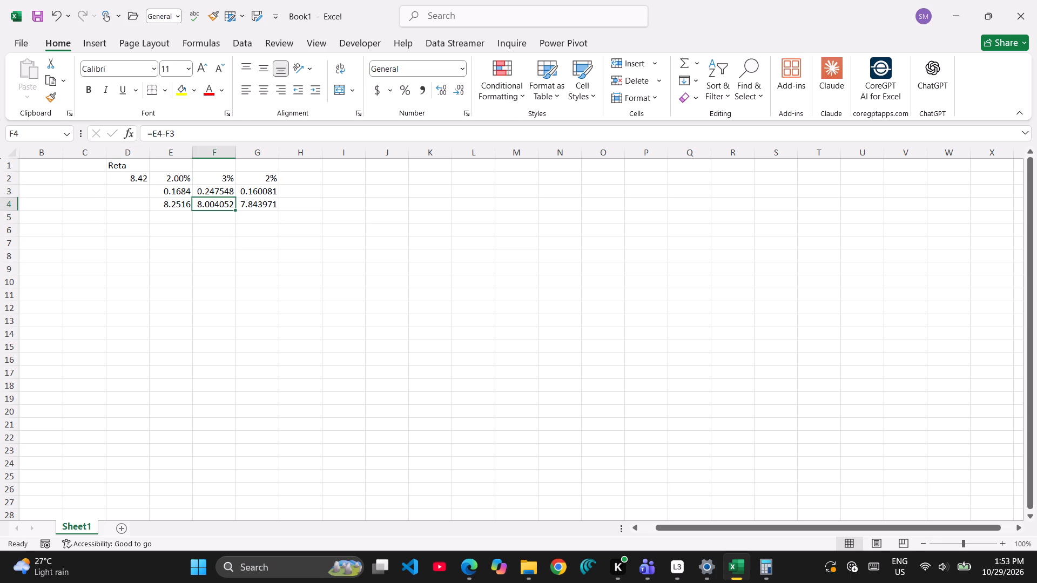
pyautogui.press('Left')
pyautogui.press('F2')
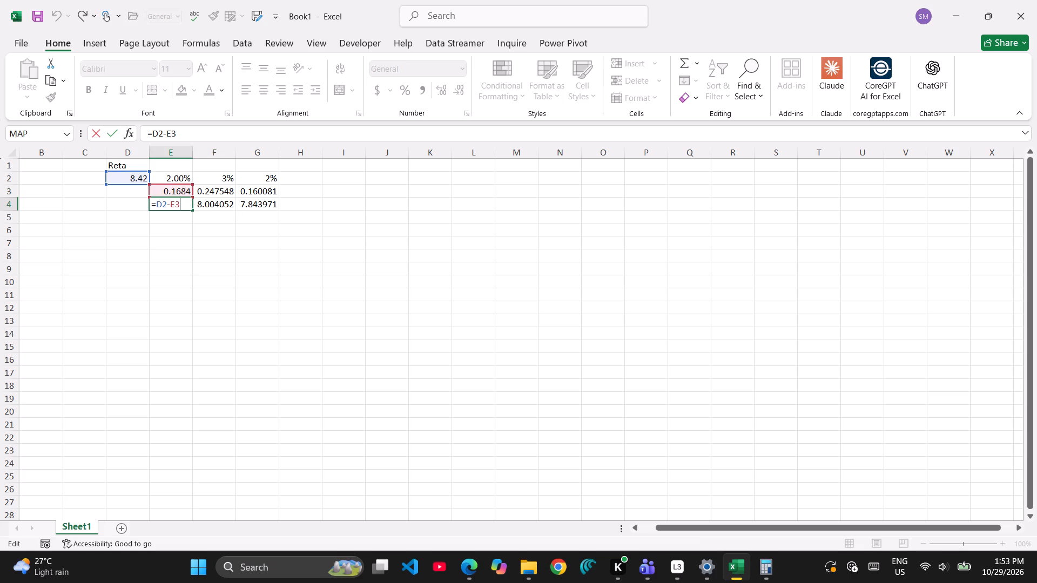
pyautogui.press('Return')
pyautogui.press('Right')
pyautogui.press('Up')
pyautogui.press('Up')
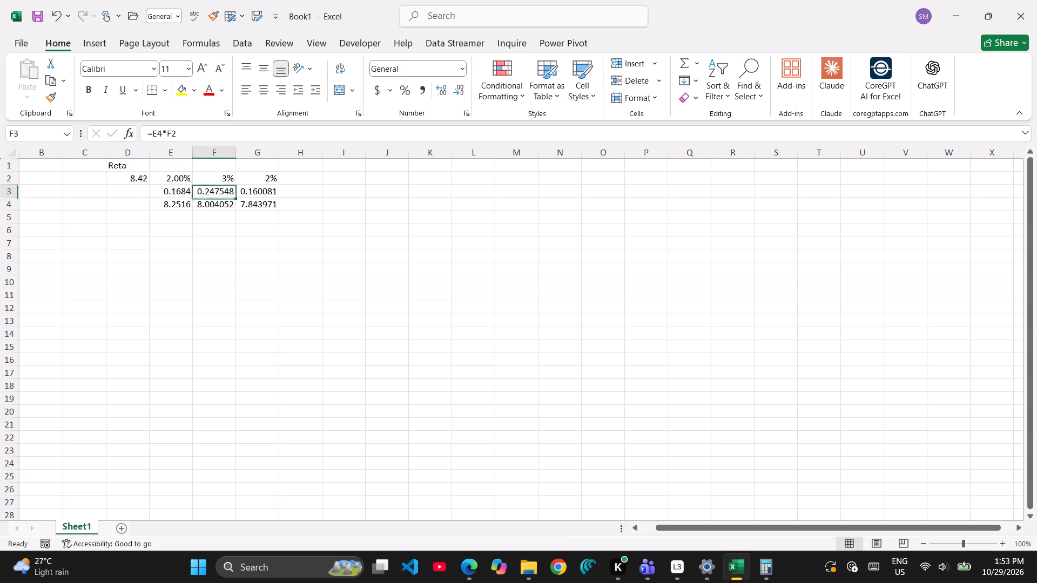
pyautogui.press('F2')
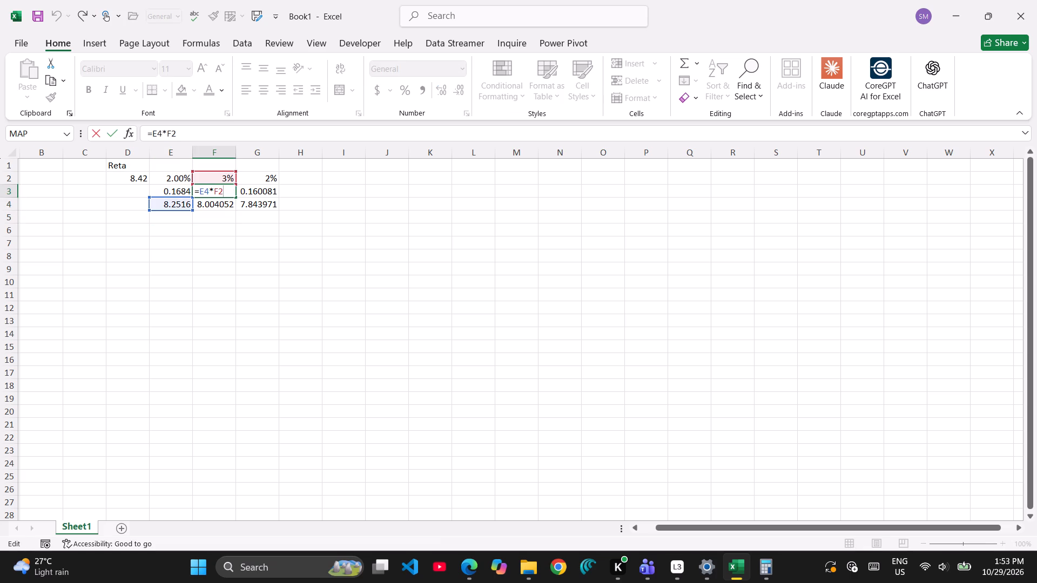
pyautogui.press('Return')
pyautogui.press('F2')
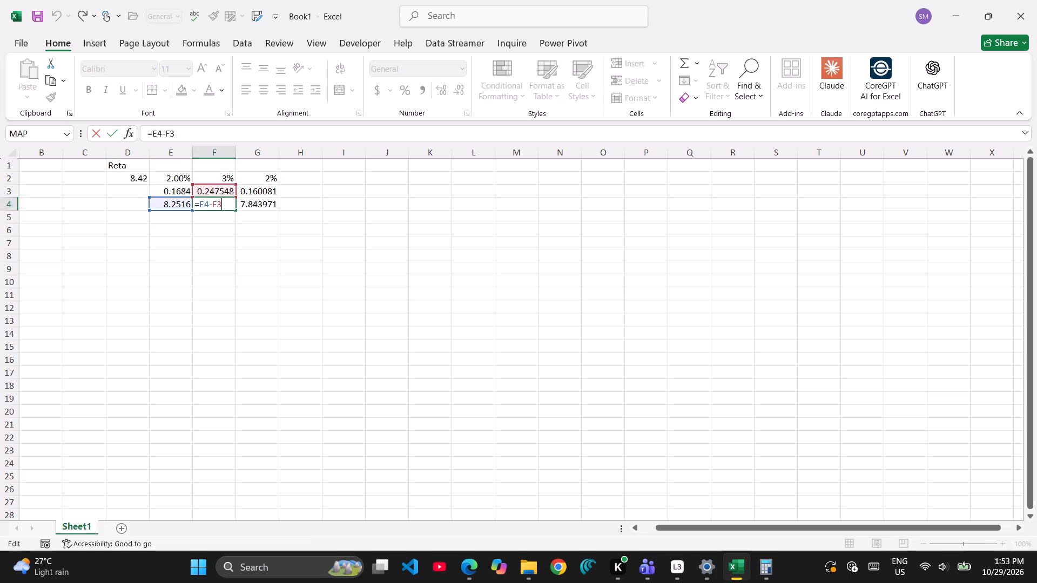
pyautogui.press('Return')
pyautogui.press('Right')
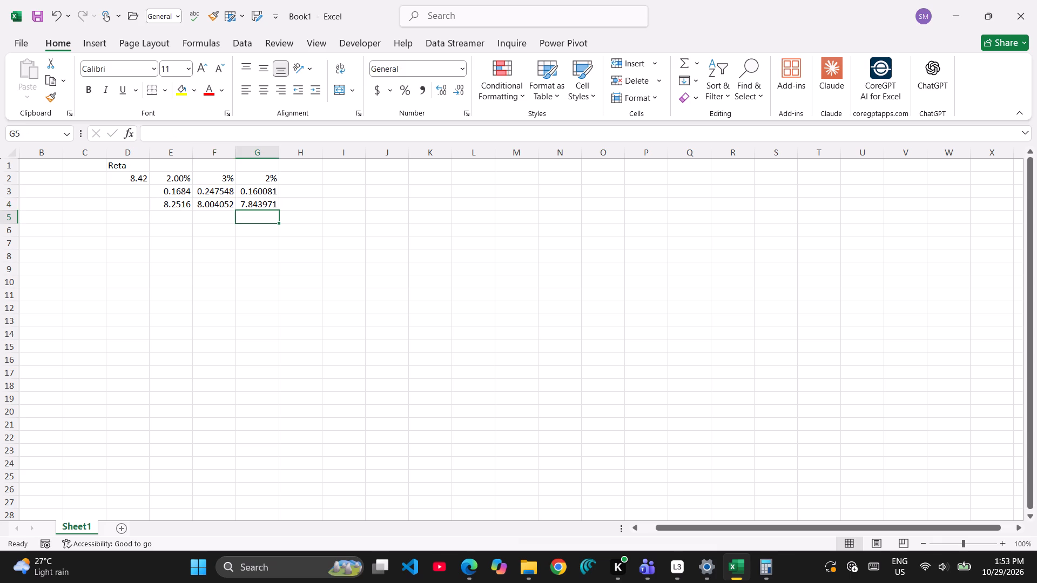
pyautogui.hotkey('shift', 'Up')
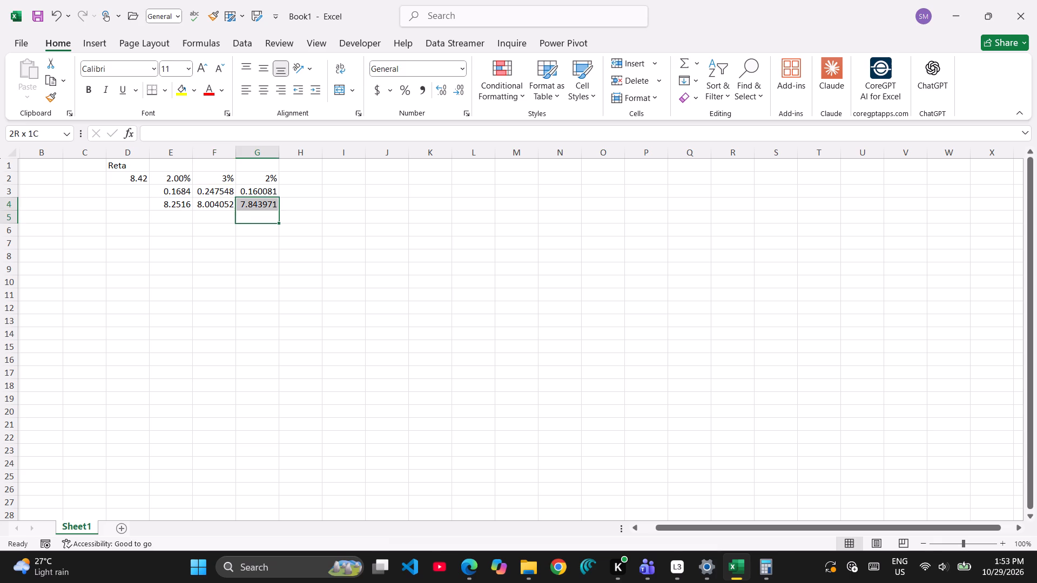
pyautogui.press('Down')
pyautogui.press('Left')
pyautogui.press('Left')
pyautogui.press('Left')
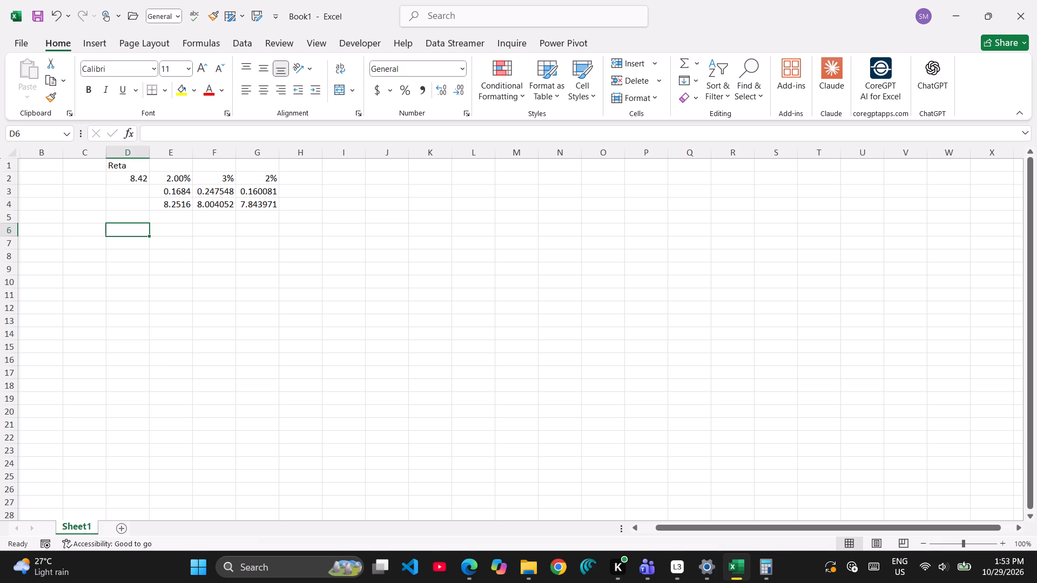
# Enter =G4 in E6 to bring the final reduced value below the deduction table.
pyautogui.press('Right')
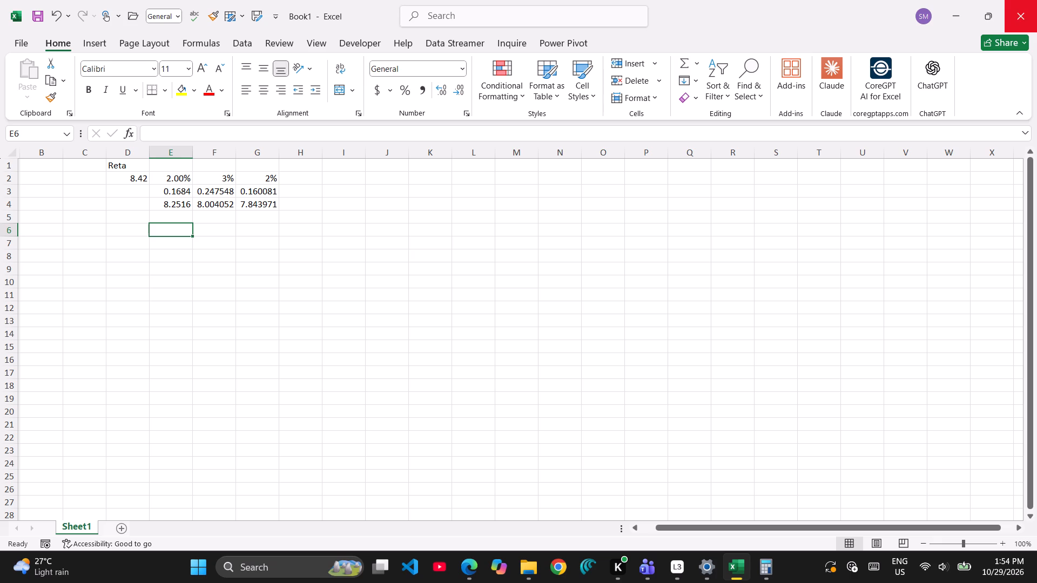
pyautogui.press('Right')
pyautogui.press('Up')
pyautogui.press('Right')
pyautogui.press('Up')
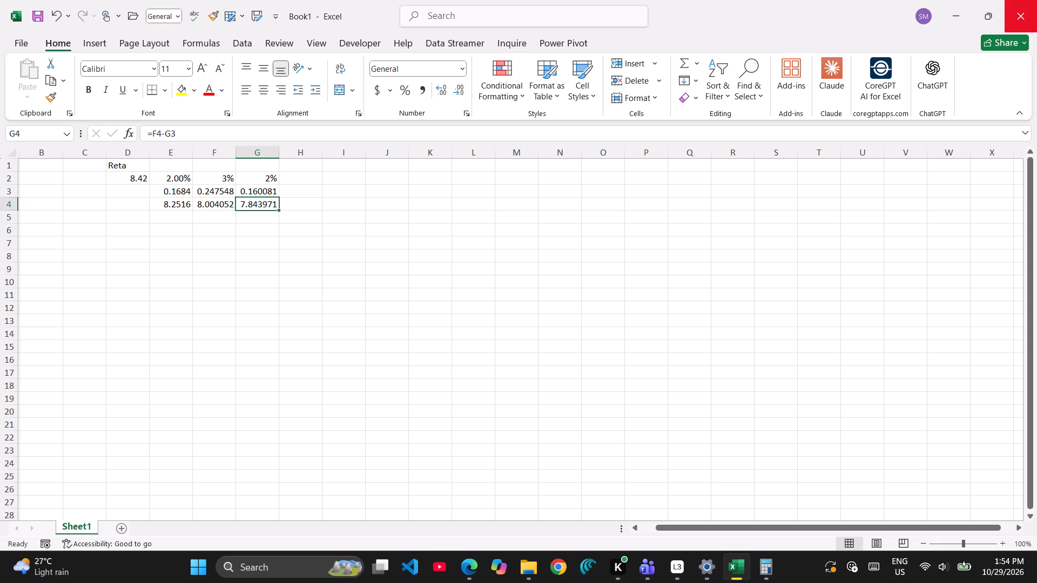
pyautogui.press('Down')
pyautogui.press('Down')
pyautogui.press('Left')
pyautogui.press('Left')
pyautogui.press('=')
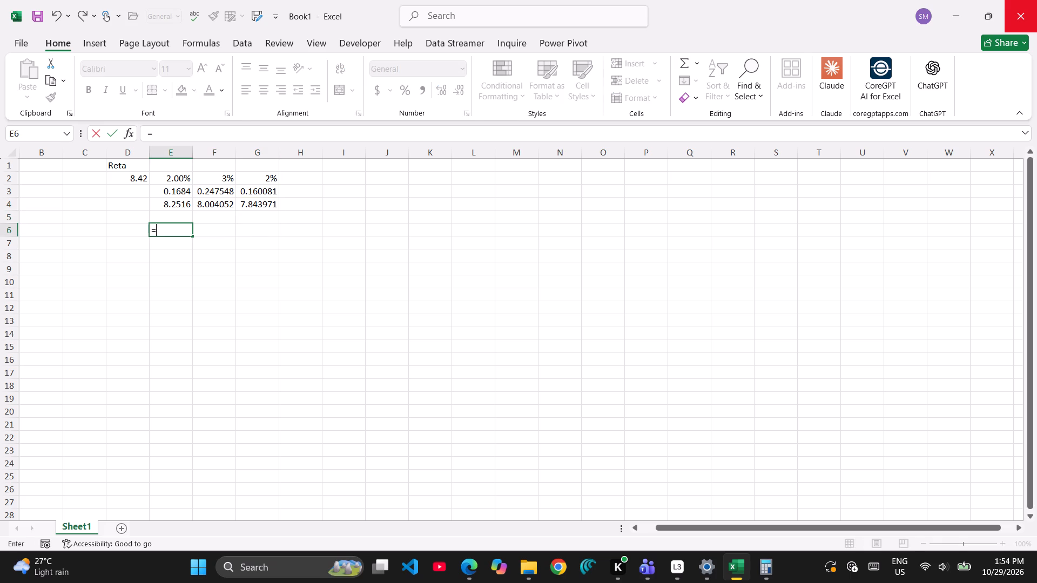
pyautogui.press('Right')
pyautogui.press('Up')
pyautogui.press('Up')
pyautogui.press('Right')
pyautogui.press('Return')
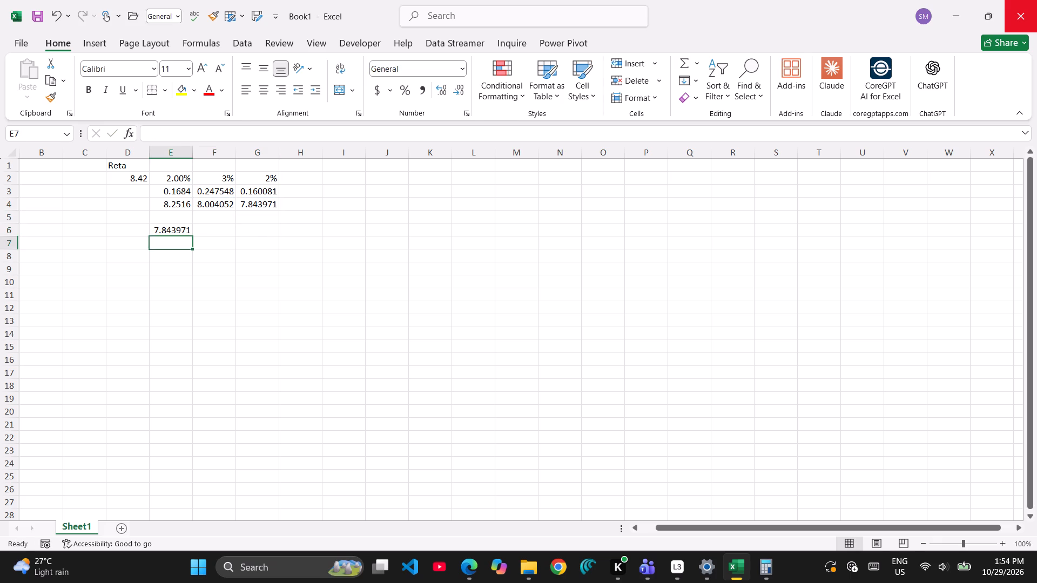
# Insert three blank rows at row 5, reverting to a single inserted row above the carried-over final value.
pyautogui.press('Right')
pyautogui.press('Up')
pyautogui.press('Up')
pyautogui.press('Left')
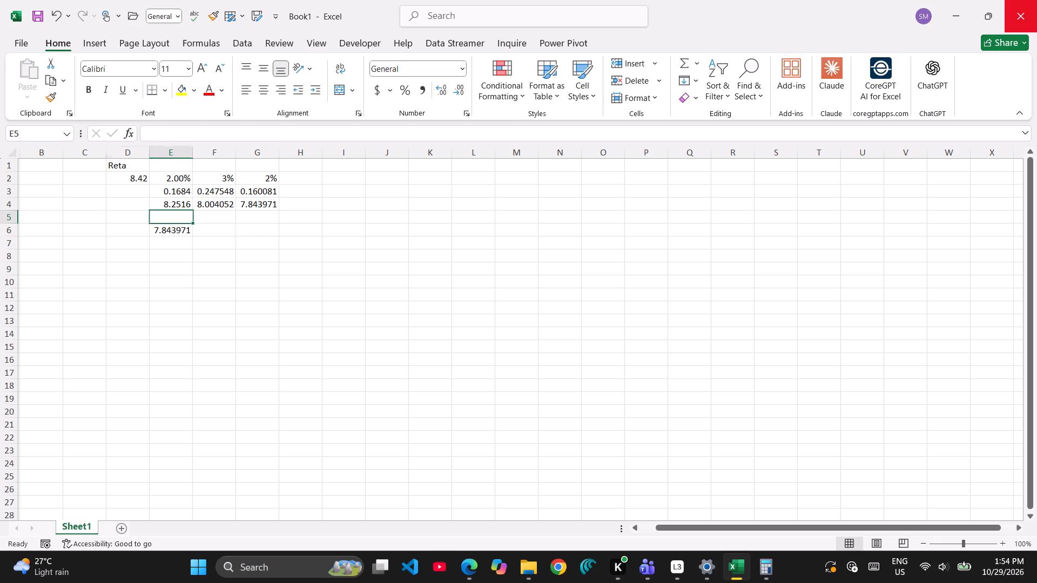
pyautogui.press('Left')
pyautogui.hotkey('shift', 'space')
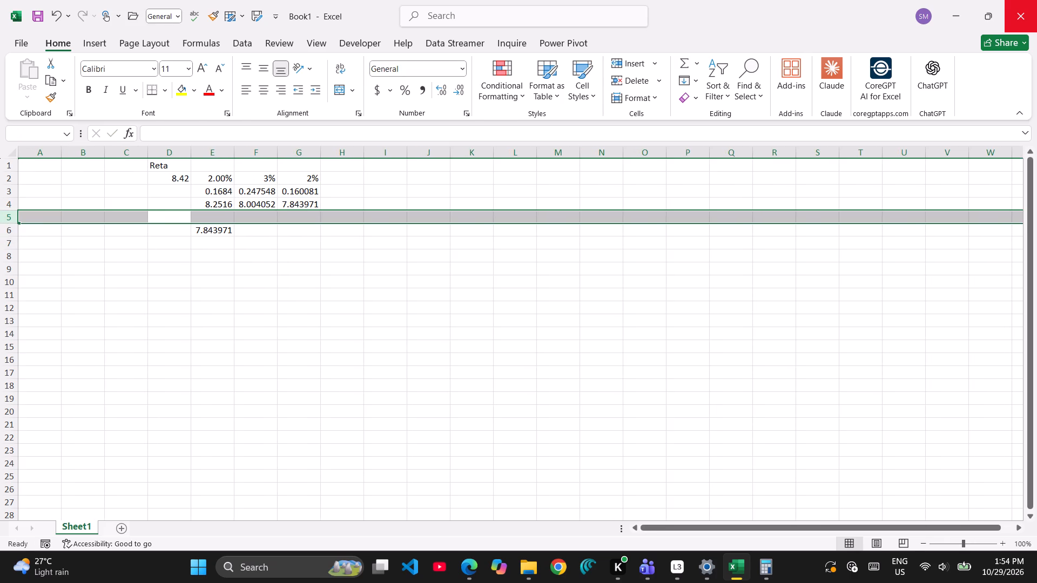
pyautogui.hotkey('ctrl', 'shift', '=')
pyautogui.hotkey('ctrl', 'shift', '=')
pyautogui.hotkey('ctrl', 'shift', '=')
pyautogui.hotkey('ctrl', 'shift', '-')
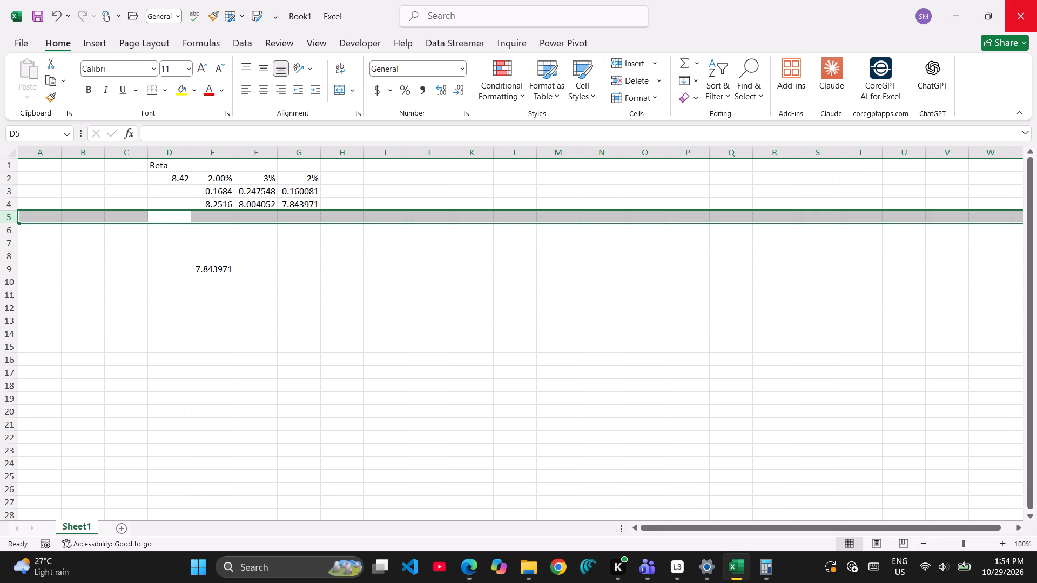
pyautogui.hotkey('ctrl', '-')
pyautogui.hotkey('ctrl', '-')
pyautogui.hotkey('ctrl', '-')
pyautogui.hotkey('ctrl', 'shift', '=')
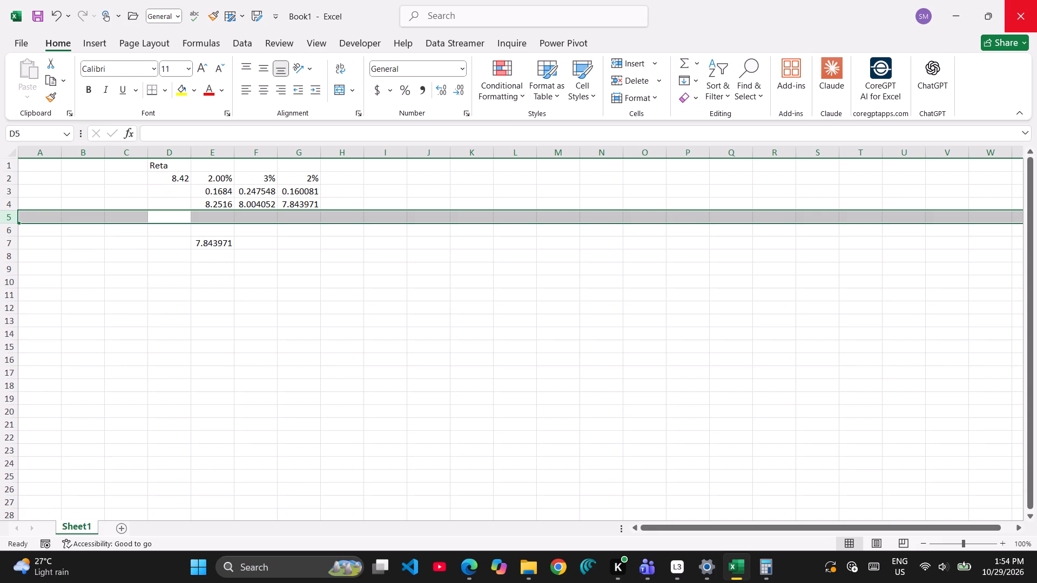
# Enter the label MM in F6, one row above and one column beyond the carried-over value.
pyautogui.press('Right')
pyautogui.press('Down')
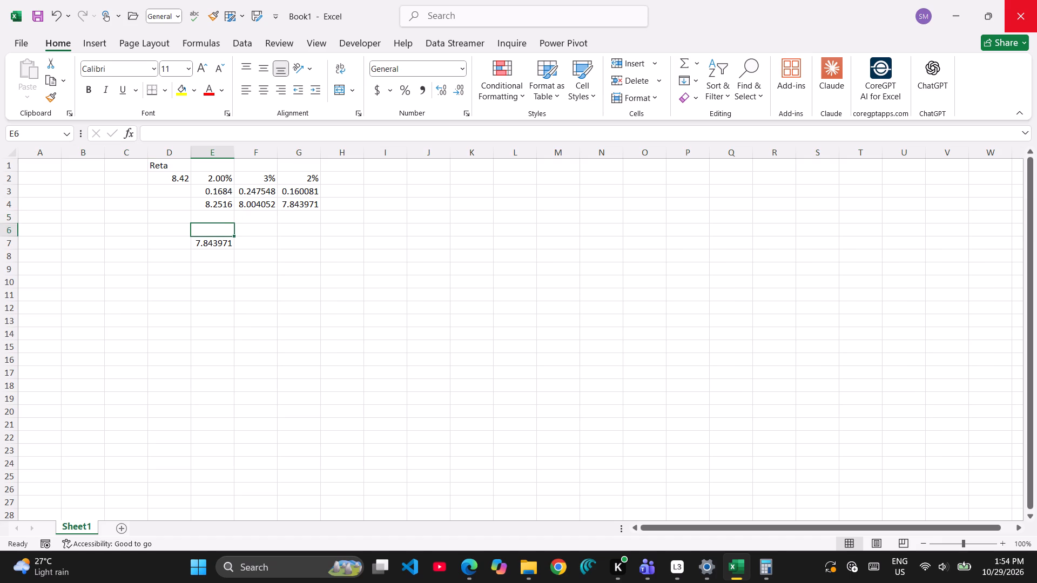
pyautogui.press('Right')
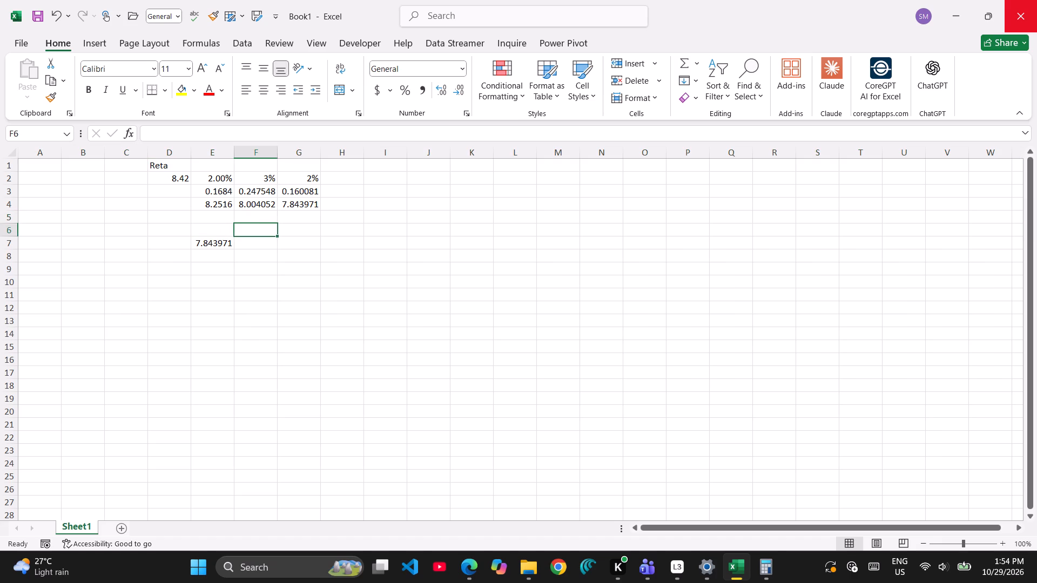
pyautogui.write('MM')
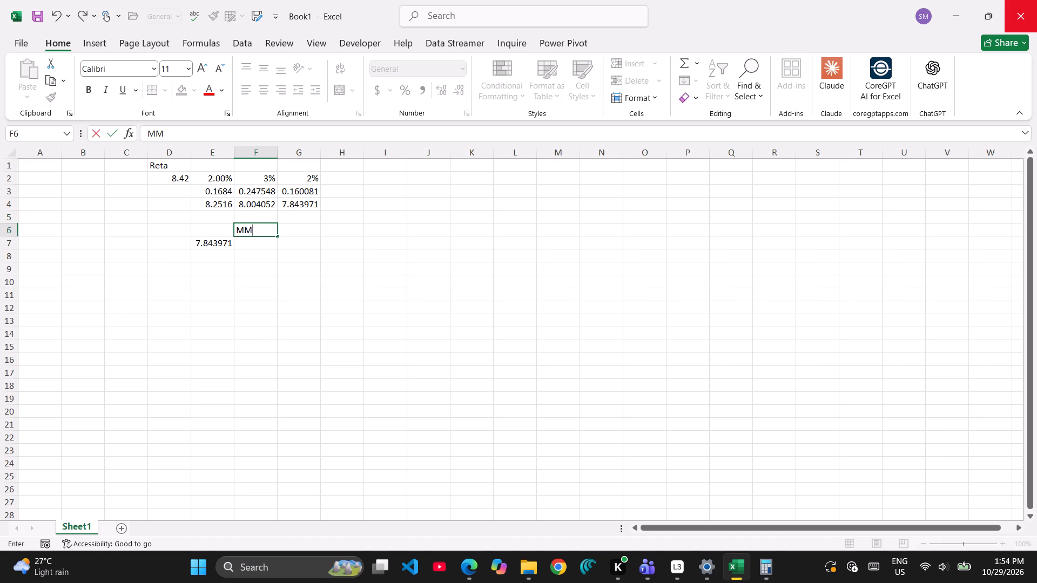
pyautogui.press('Return')
# Enter the label med in G6, beside the MM label.
pyautogui.press('Up')
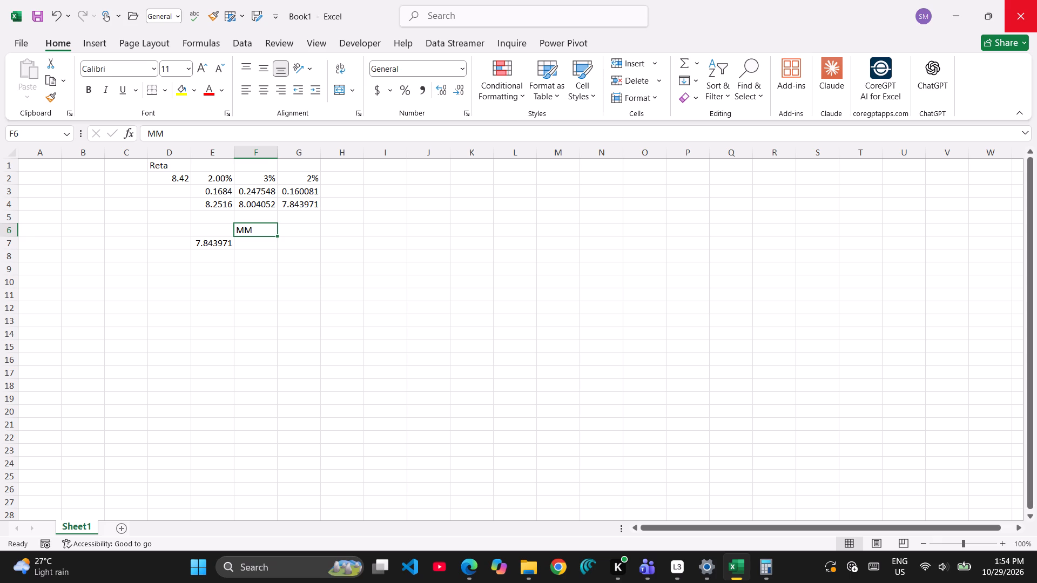
pyautogui.press('Right')
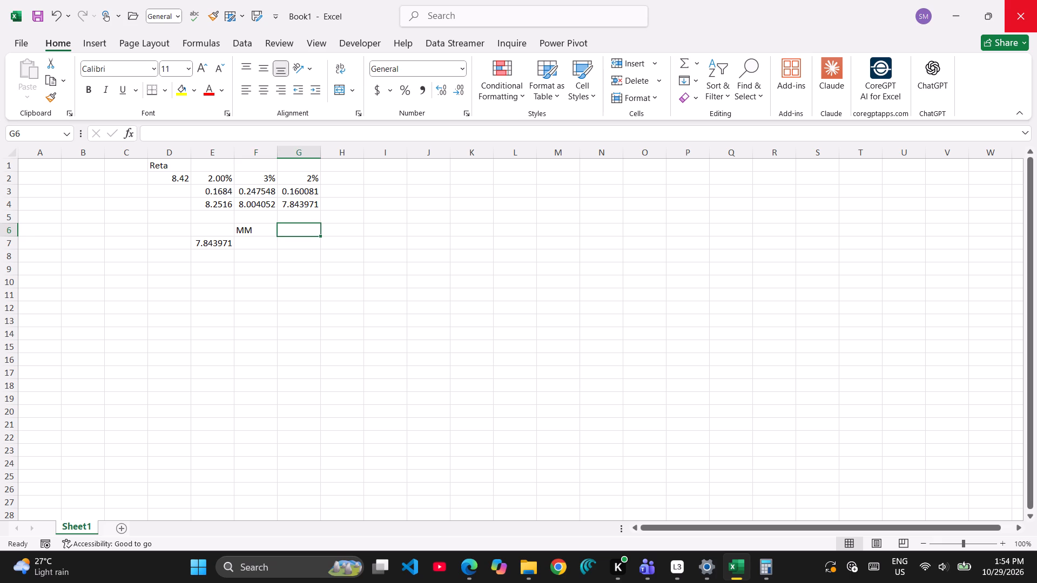
pyautogui.write('60')
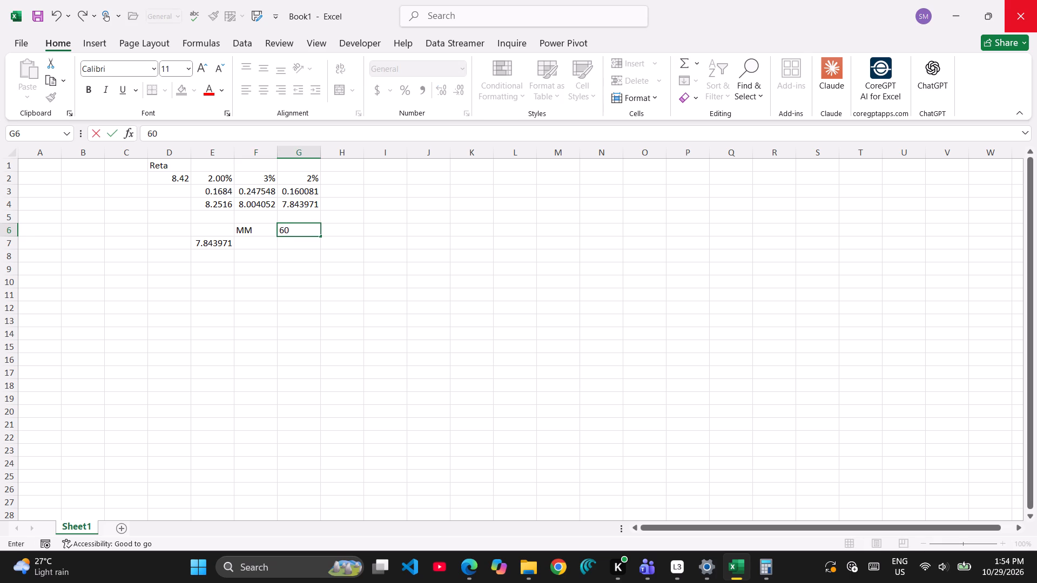
pyautogui.press('BackSpace')
pyautogui.press('BackSpace')
pyautogui.write('metho')
pyautogui.press('BackSpace')
pyautogui.press('BackSpace')
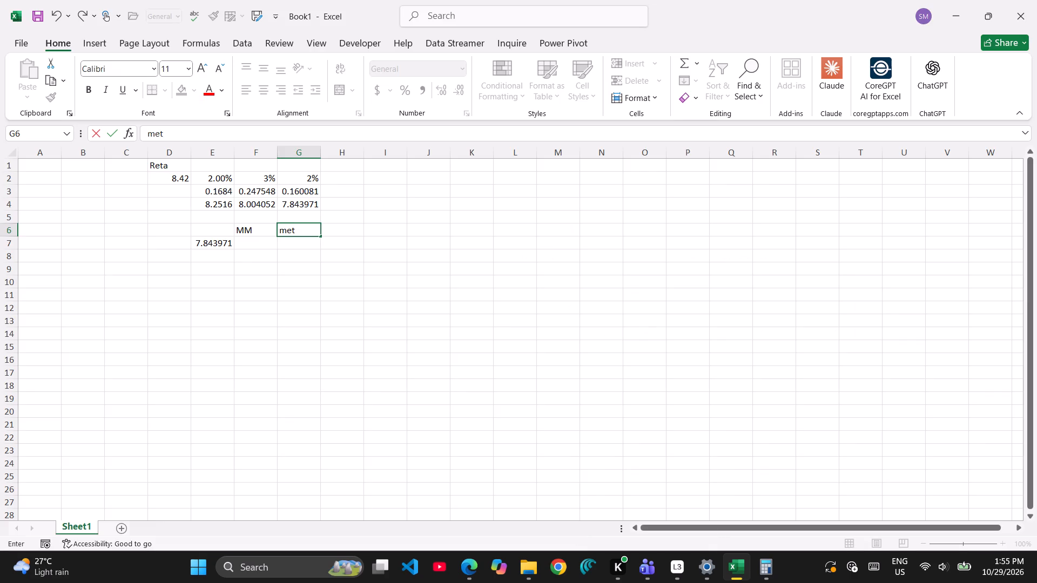
pyautogui.press('BackSpace')
pyautogui.press('d')
pyautogui.press('Return')
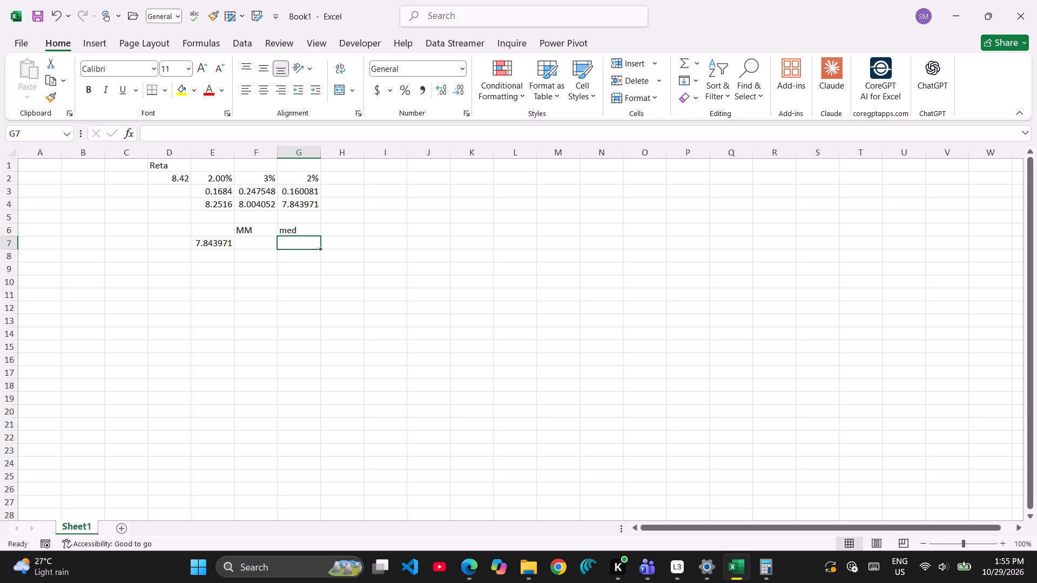
pyautogui.press('Up')
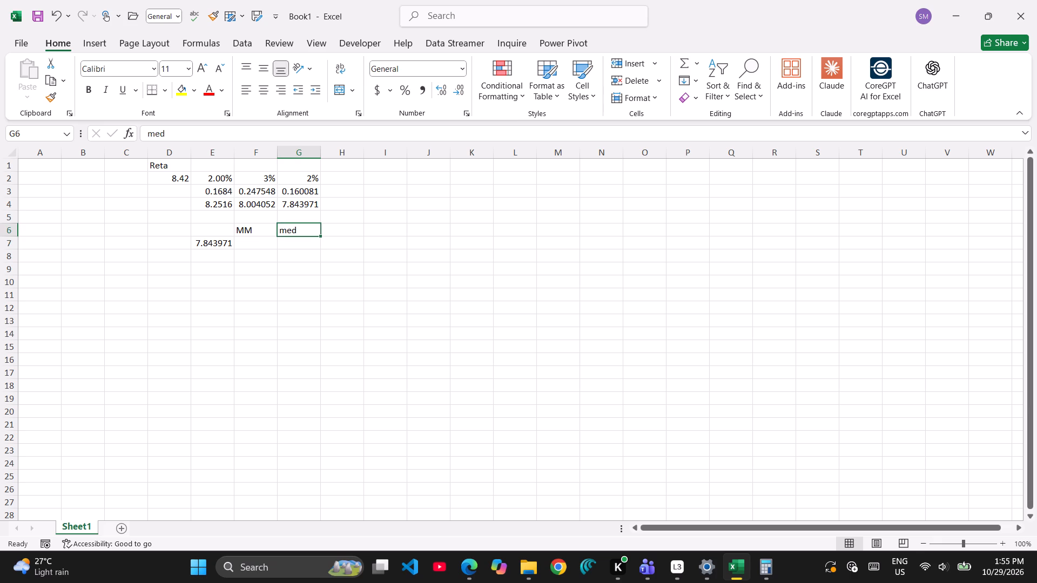
# Change the label in G6 to metres.
pyautogui.press('F2')
pyautogui.press('BackSpace')
pyautogui.write('th')
pyautogui.write('er')
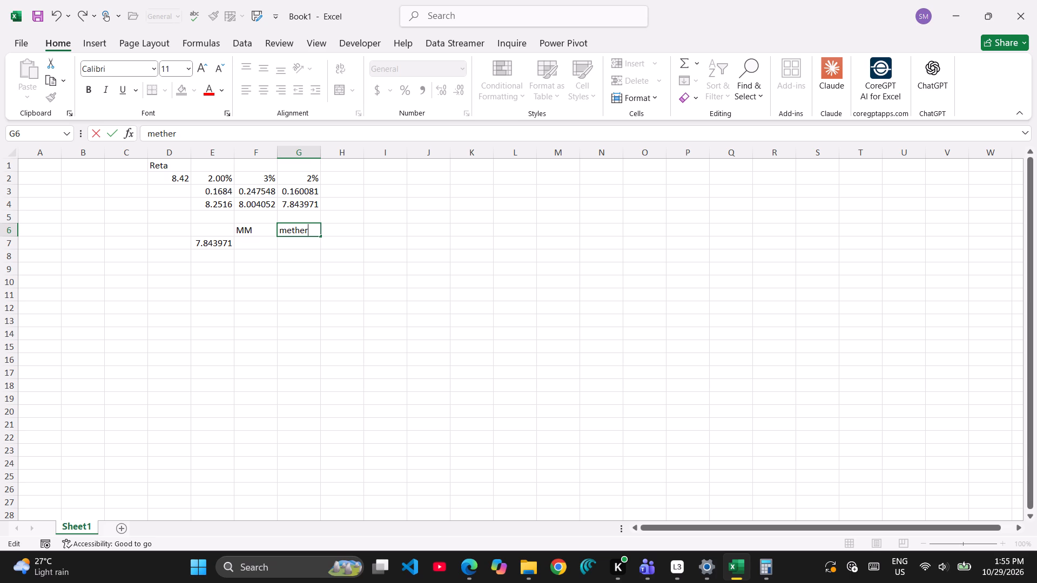
pyautogui.press('BackSpace')
pyautogui.press('BackSpace')
pyautogui.press('BackSpace')
pyautogui.write('res')
pyautogui.press('Return')
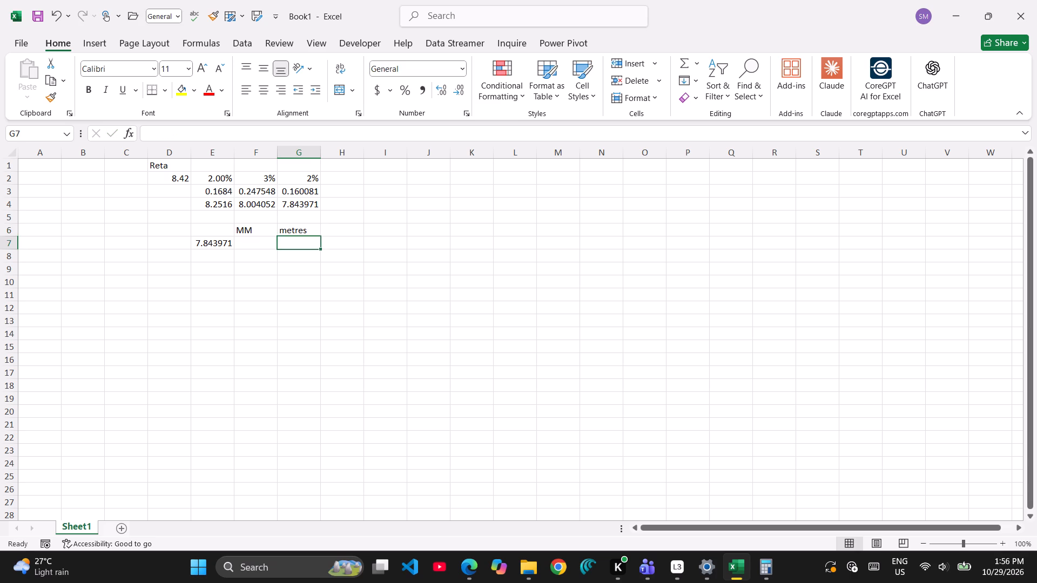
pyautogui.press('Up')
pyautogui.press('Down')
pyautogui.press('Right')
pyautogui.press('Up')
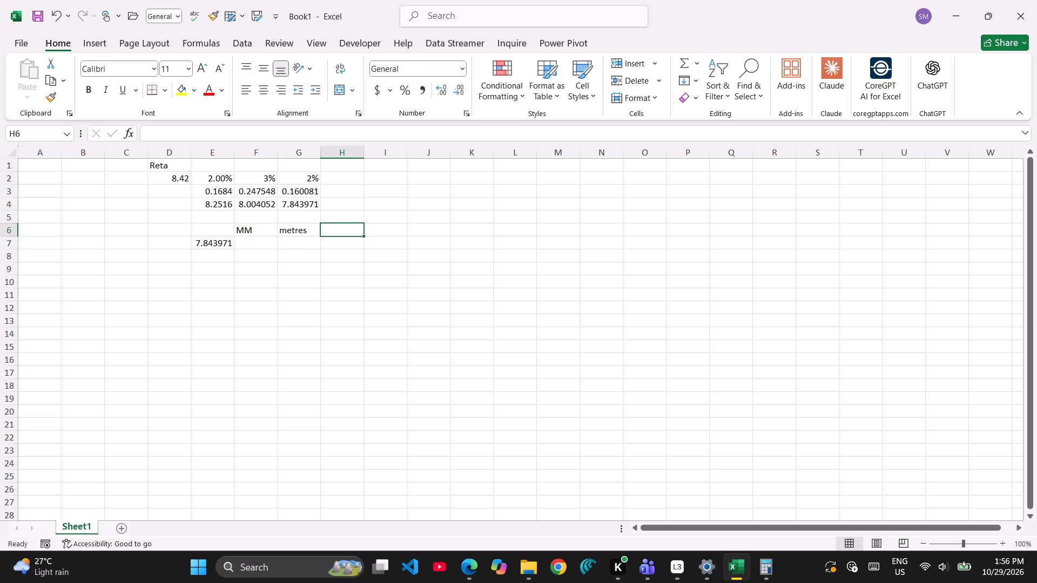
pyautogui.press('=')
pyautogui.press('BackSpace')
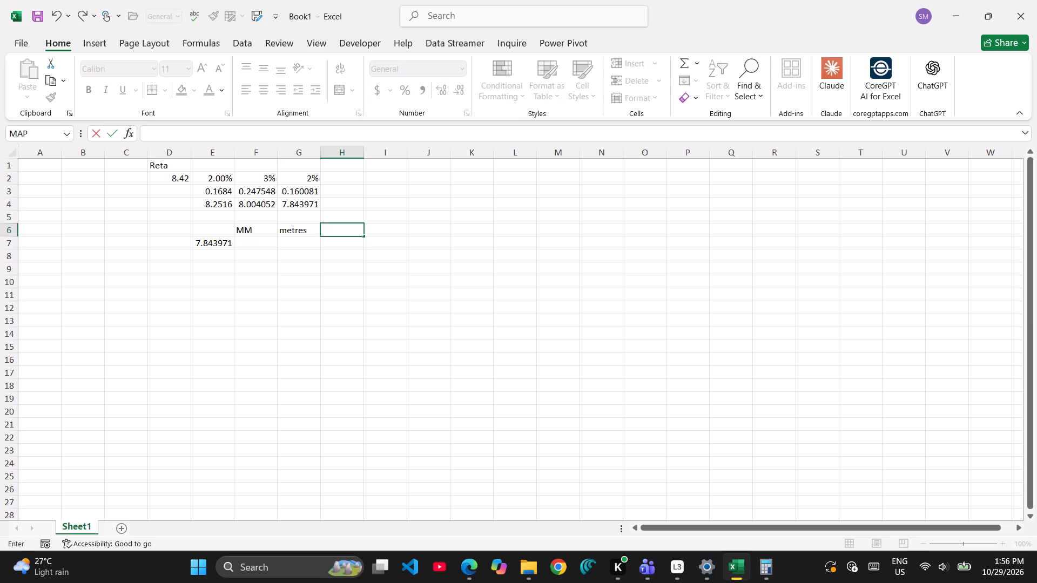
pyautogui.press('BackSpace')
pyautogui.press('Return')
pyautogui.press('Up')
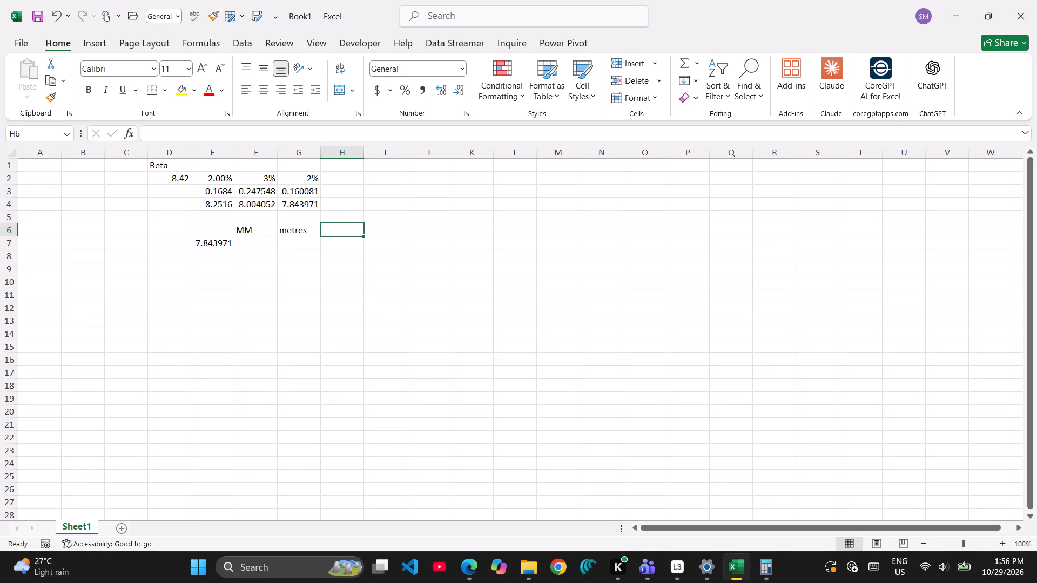
# Enter the helper formula =PROPER(G6) in H6 to capitalise the metres label.
pyautogui.press('=')
pyautogui.write('pr')
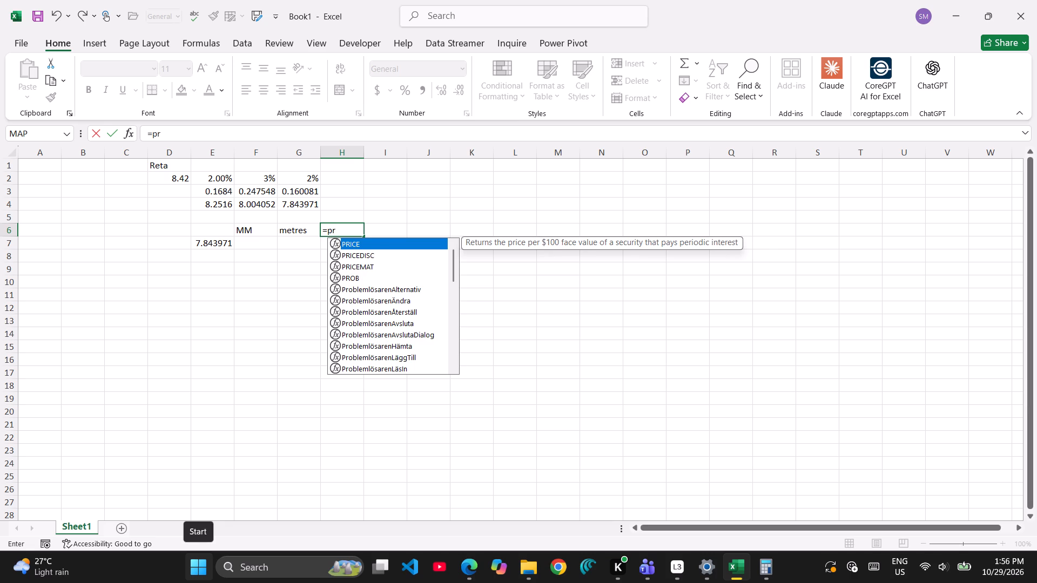
pyautogui.press('BackSpace')
pyautogui.press('BackSpace')
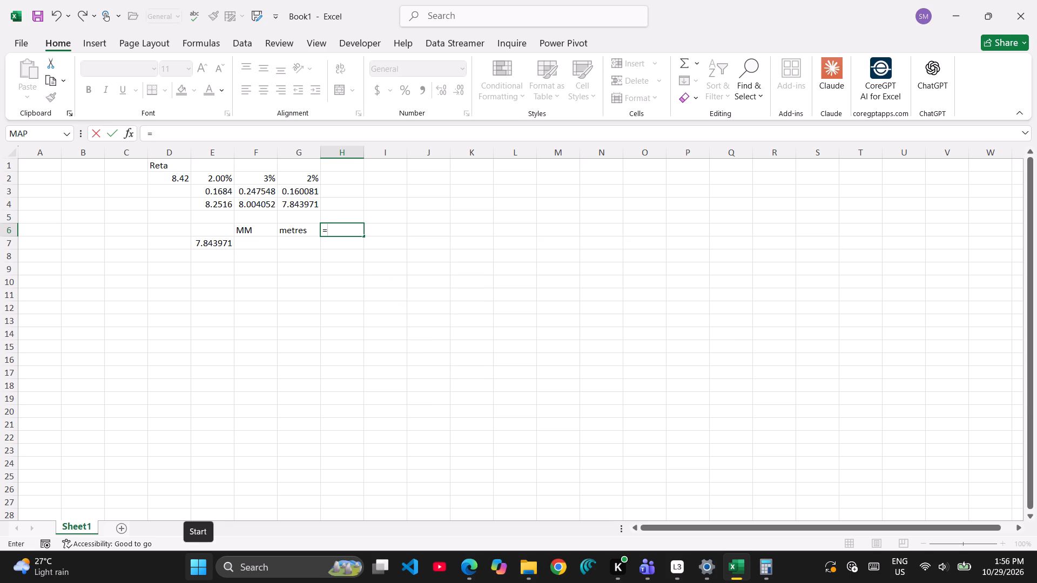
pyautogui.write('pr')
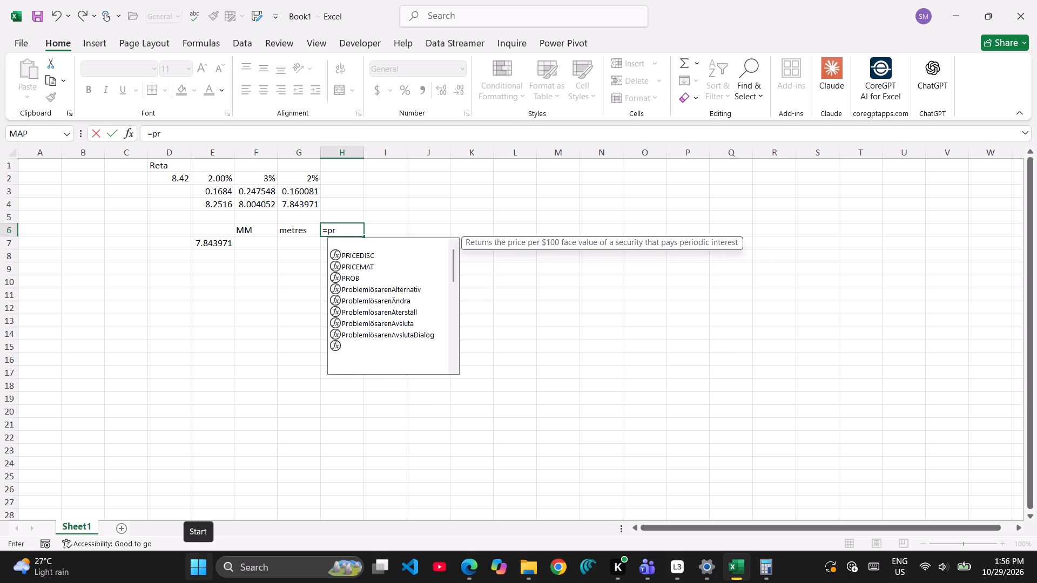
pyautogui.press('o')
pyautogui.press('BackSpace')
pyautogui.press('BackSpace')
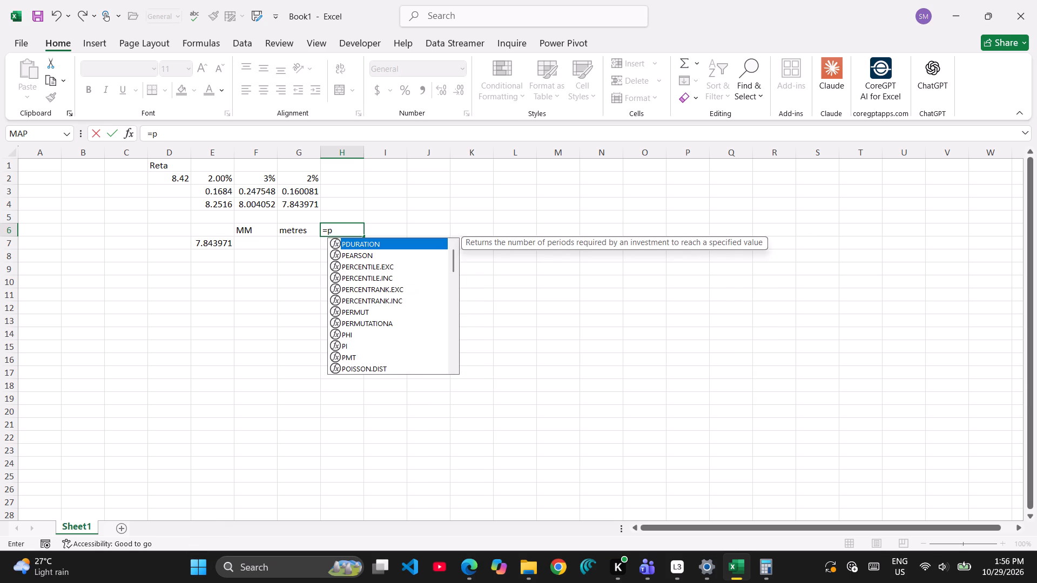
pyautogui.press('Down')
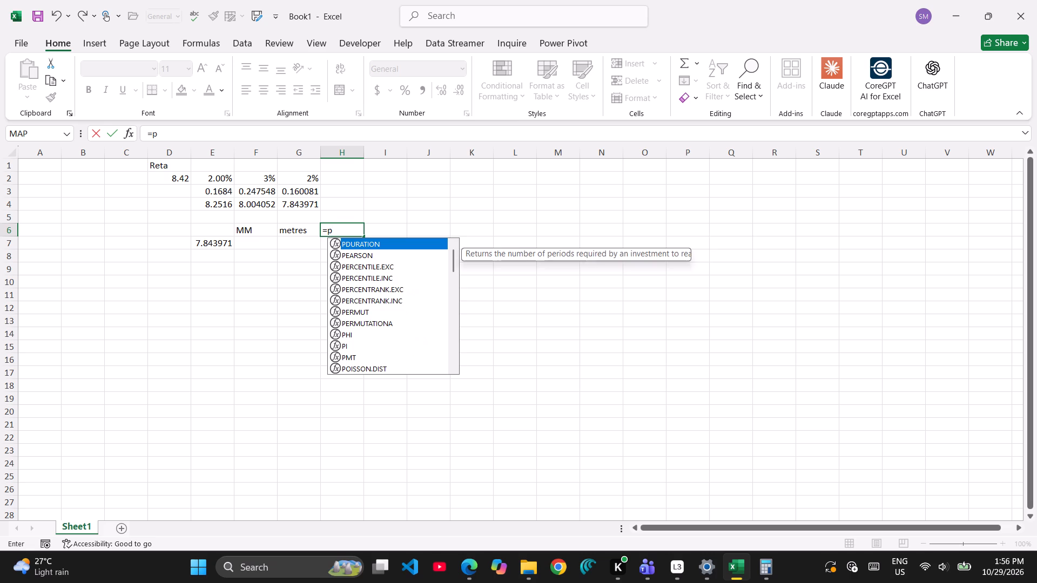
pyautogui.press('Up')
pyautogui.write('ro')
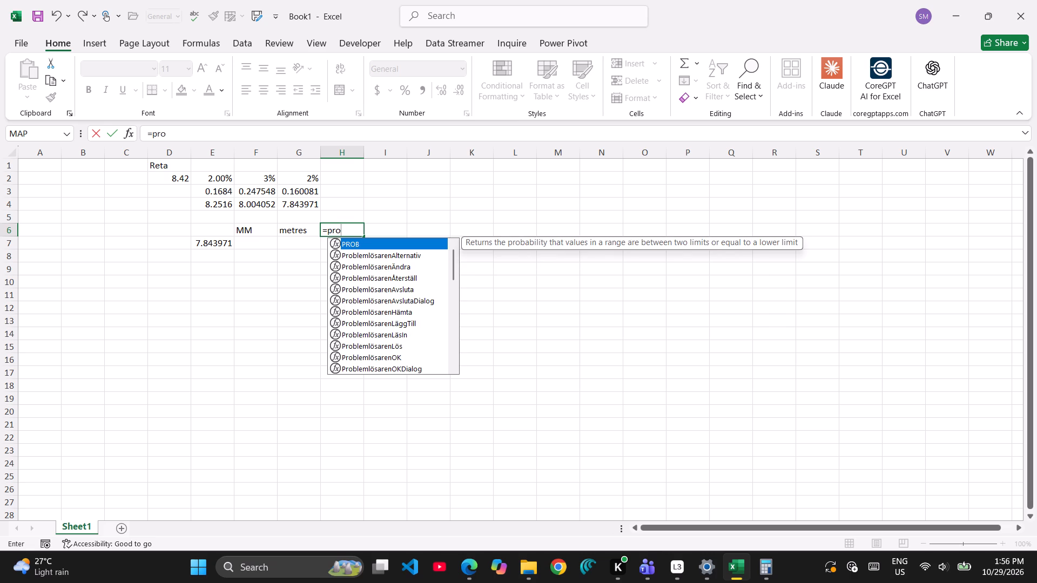
pyautogui.press('p')
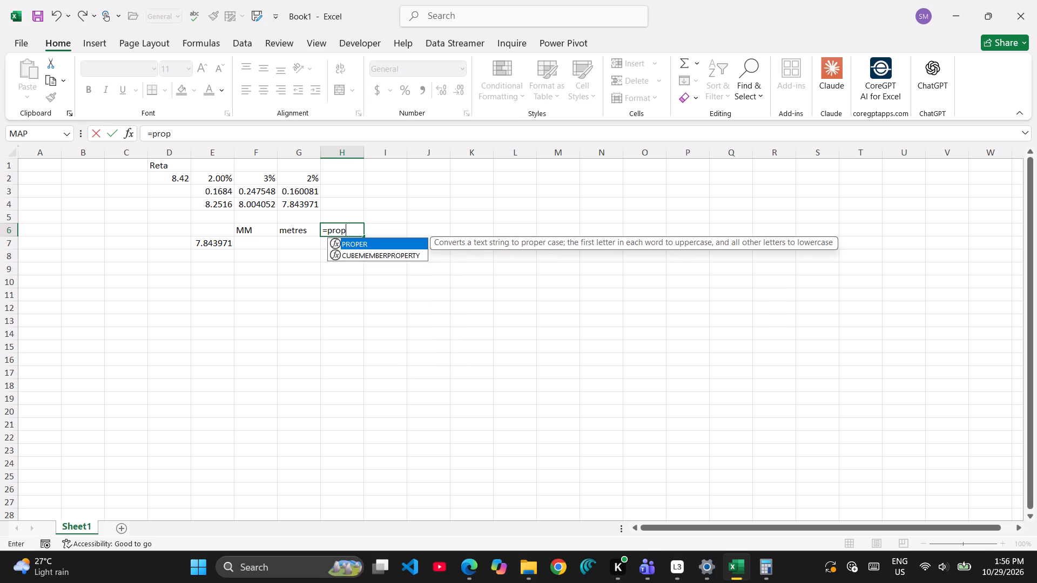
pyautogui.press('Tab')
pyautogui.press('Left')
pyautogui.press('Return')
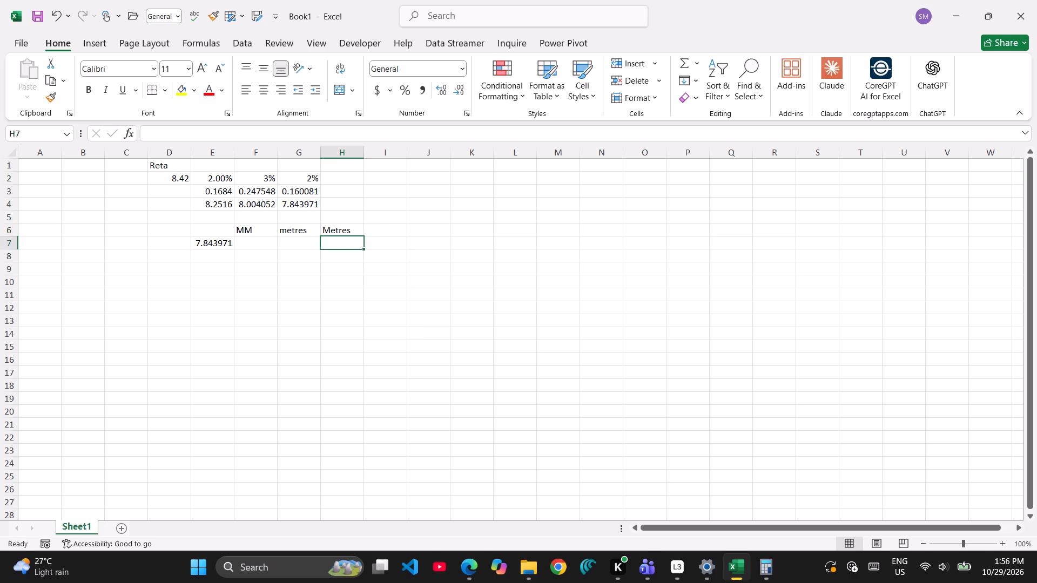
# Copy the capitalised label from H6 and paste it over G6 as values only.
pyautogui.press('Up')
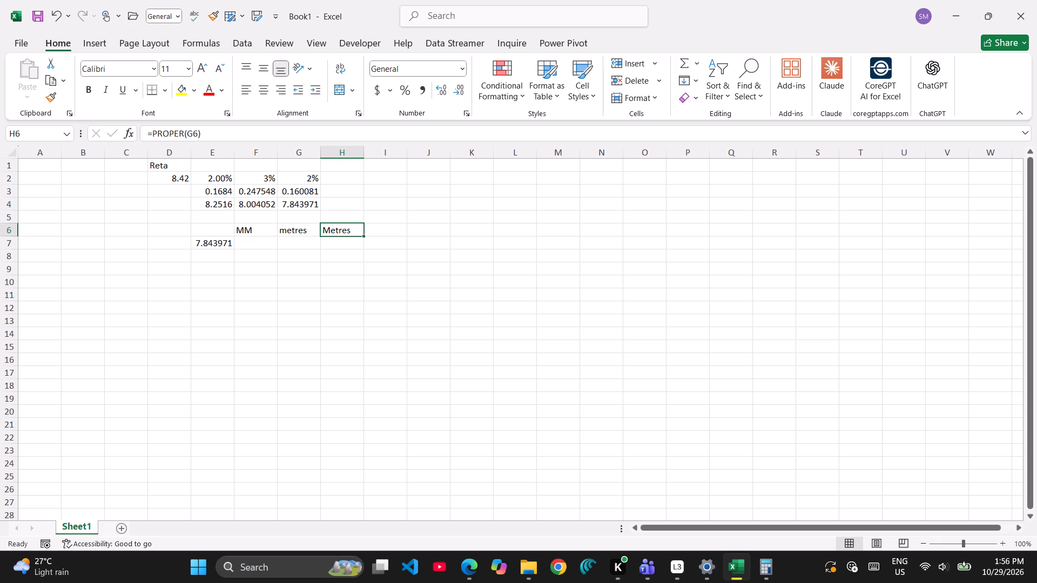
pyautogui.hotkey('ctrl', 'alt', 'v')
pyautogui.hotkey('ctrl', 'c')
pyautogui.press('Left')
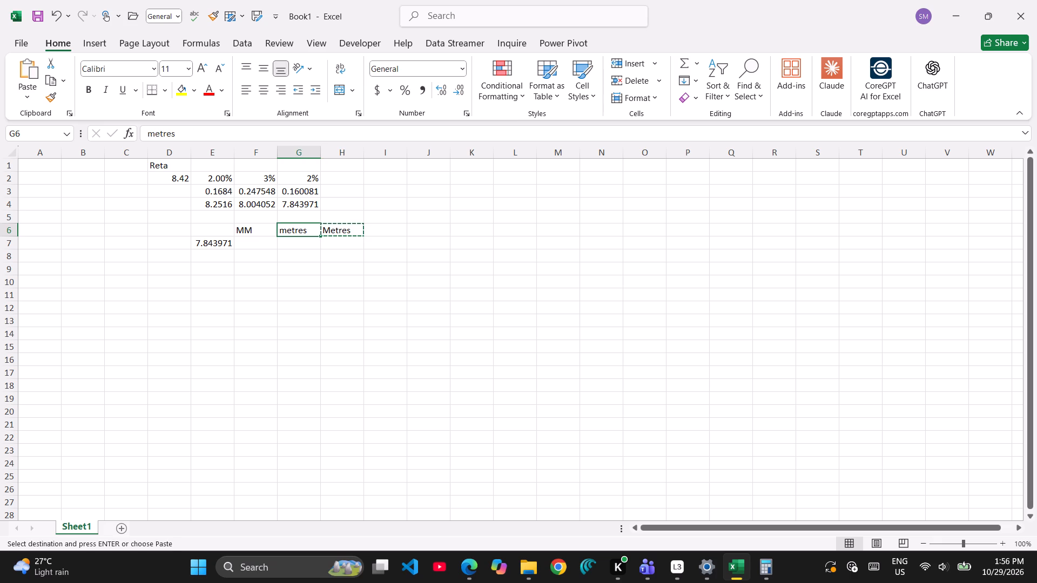
pyautogui.hotkey('ctrl', 'alt', 'v')
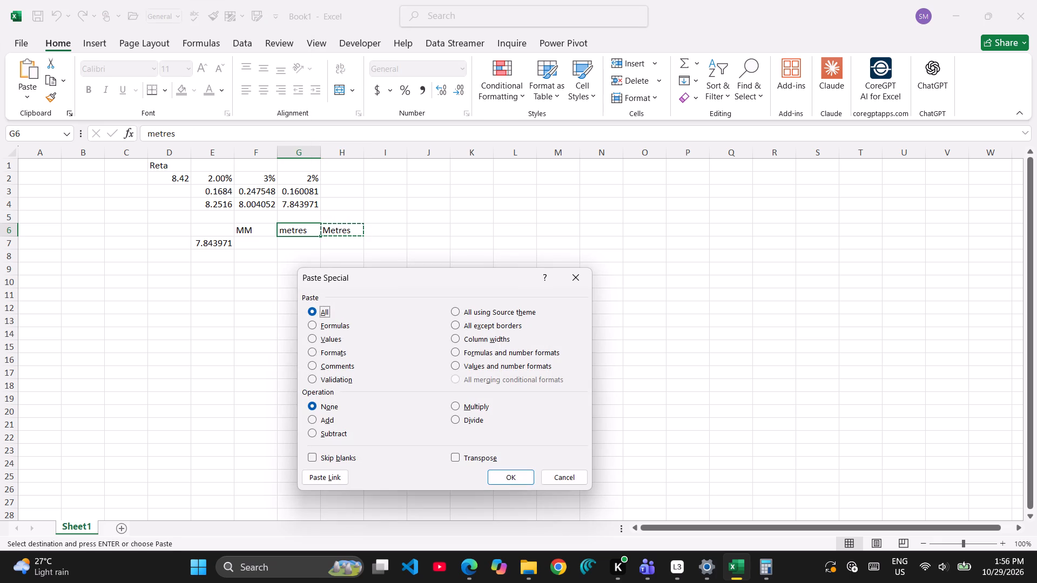
pyautogui.press('v')
pyautogui.press('Return')
# Delete the helper formula from H6.
pyautogui.press('Right')
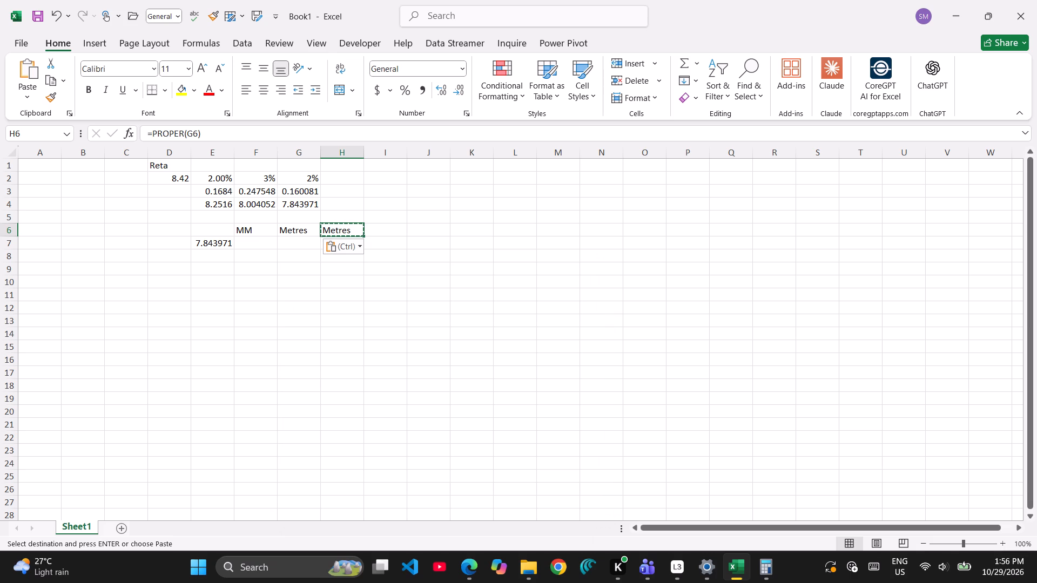
pyautogui.press('Delete')
pyautogui.press('Down')
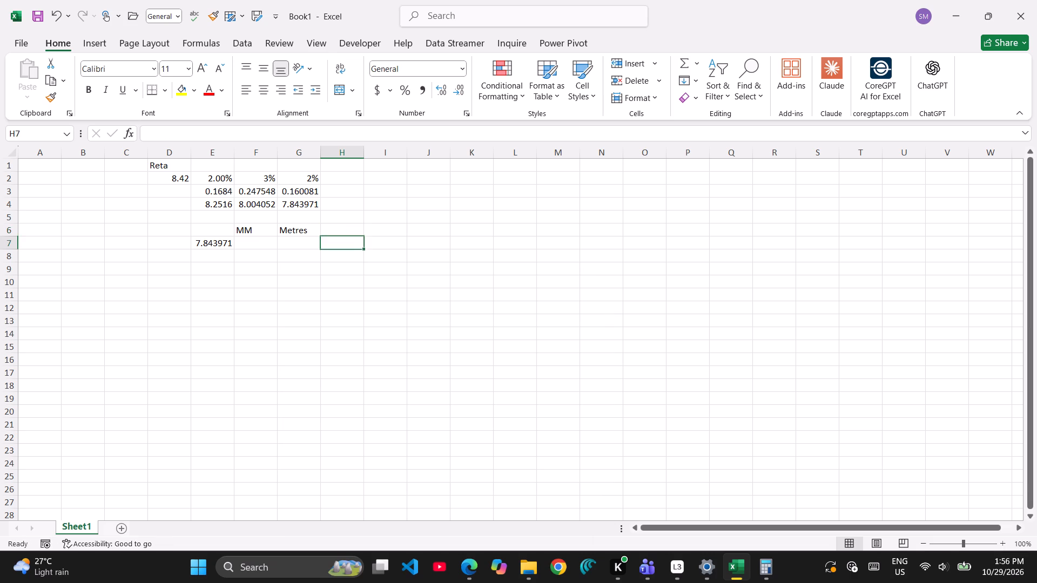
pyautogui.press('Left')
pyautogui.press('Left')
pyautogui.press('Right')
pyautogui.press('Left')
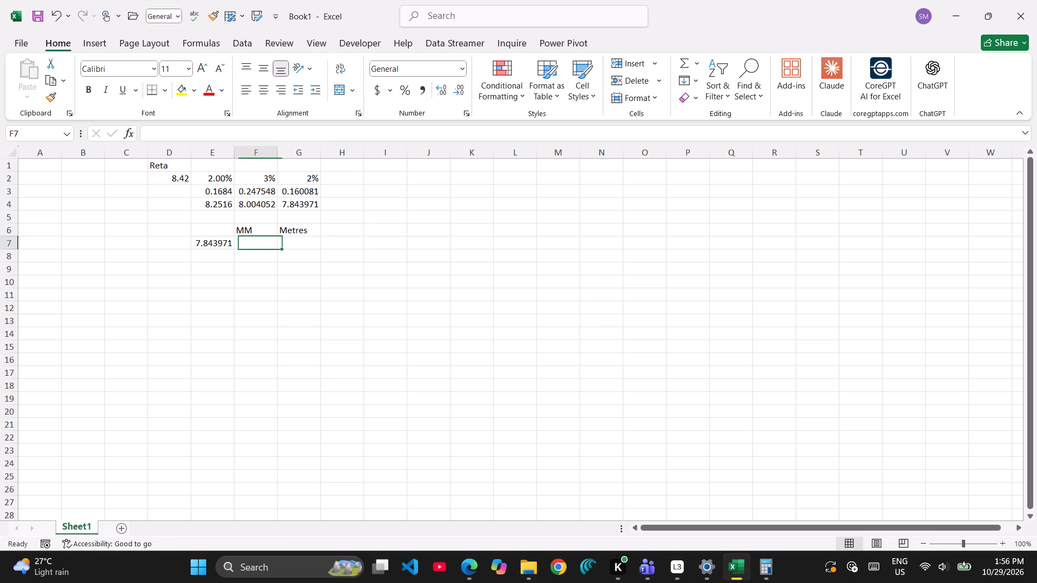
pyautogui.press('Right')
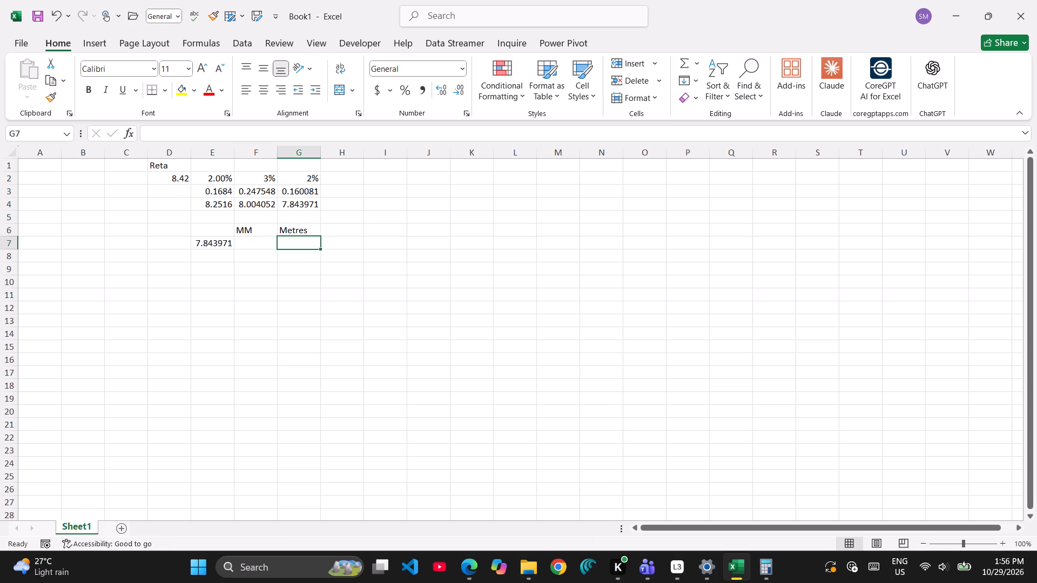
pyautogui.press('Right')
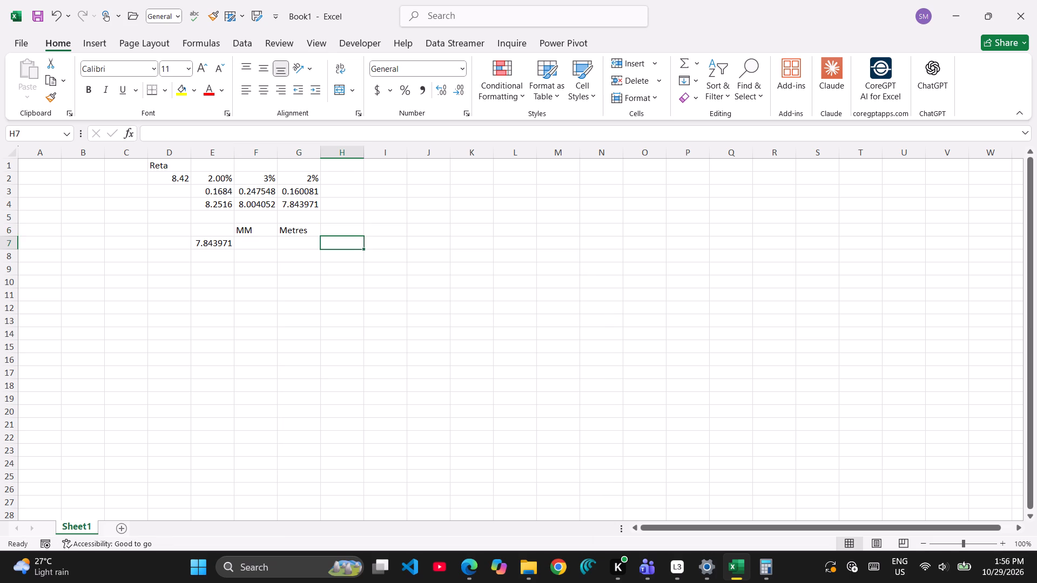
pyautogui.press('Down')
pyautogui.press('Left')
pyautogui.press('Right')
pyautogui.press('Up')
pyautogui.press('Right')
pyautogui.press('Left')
# Enter =E7*F7*G7 in H7 to multiply the carried-over value by the MM and Metres cells.
pyautogui.press('=')
pyautogui.press('Left')
pyautogui.press('Left')
pyautogui.press('Left')
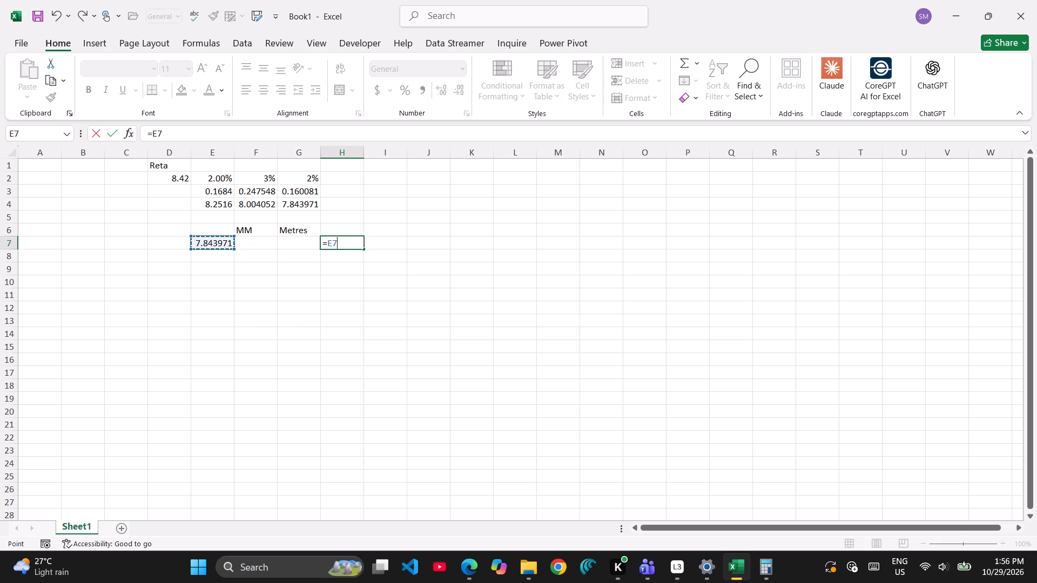
pyautogui.hotkey('shift', '*')
pyautogui.press('Left')
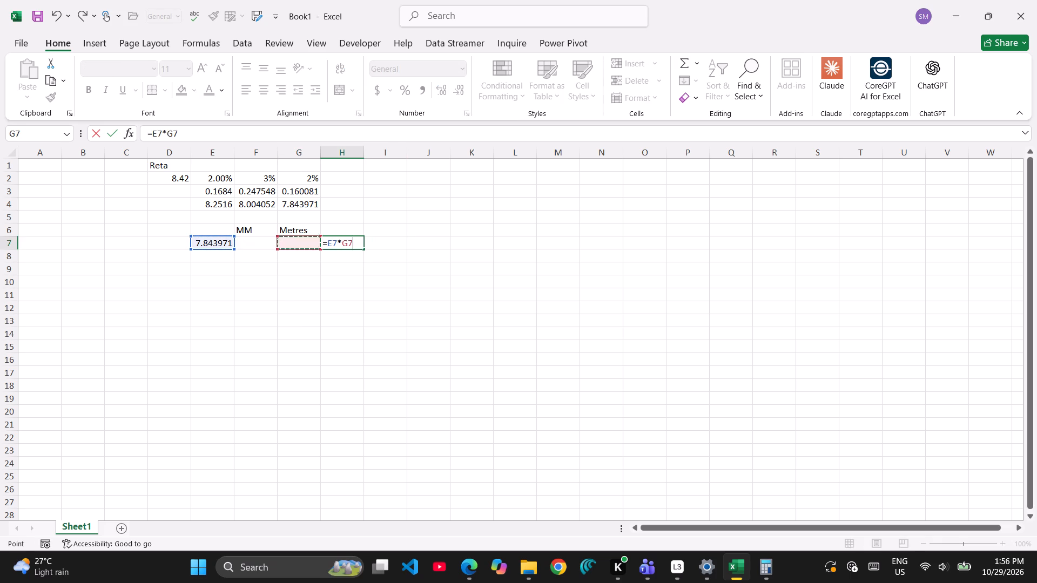
pyautogui.press('Left')
pyautogui.hotkey('shift', '*')
pyautogui.press('Left')
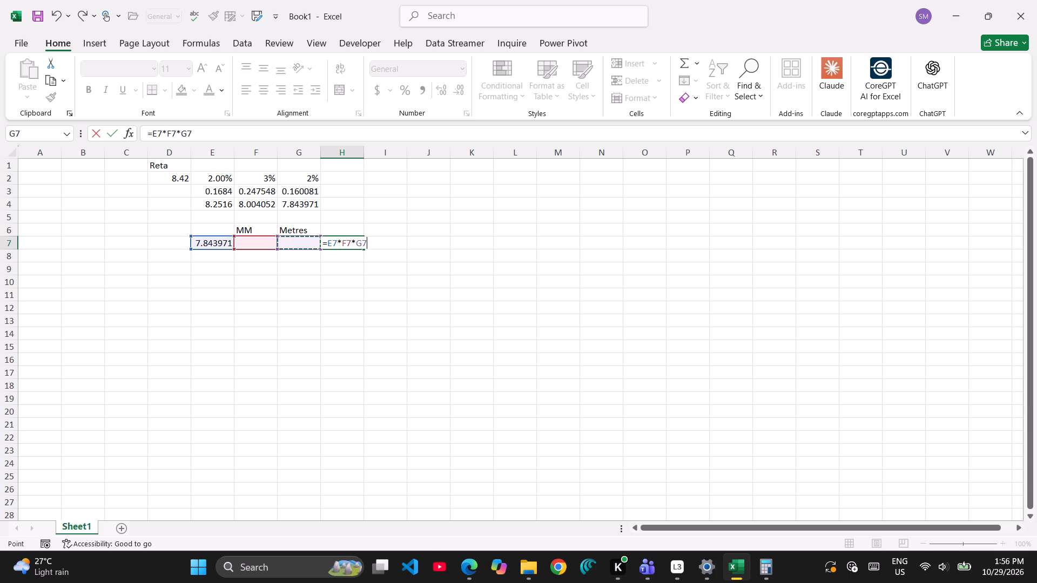
pyautogui.press('Return')
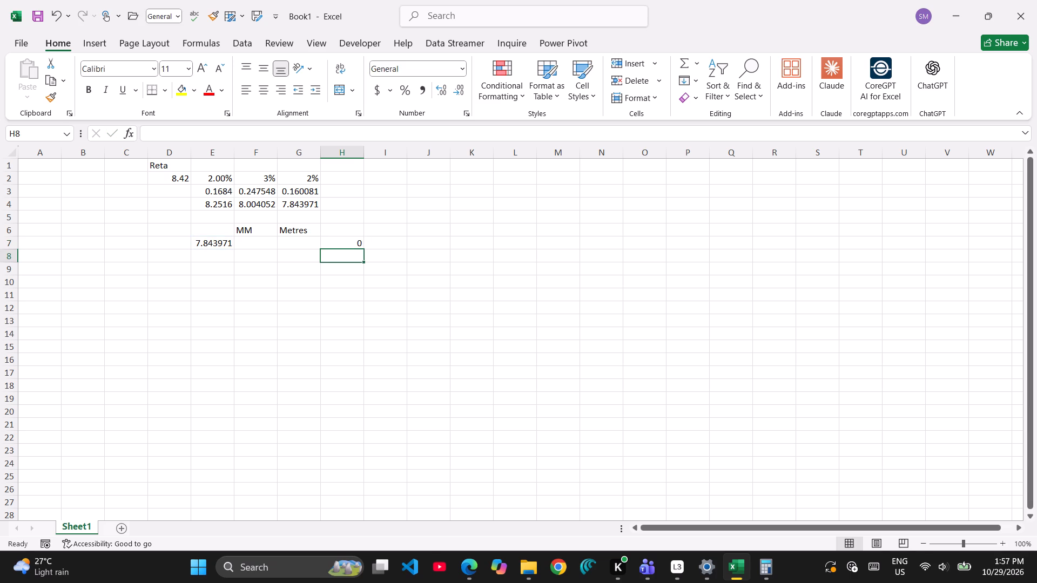
# Enter 7 under MM in F7 and 60 under Metres in G7.
pyautogui.press('Left')
pyautogui.press('Left')
pyautogui.press('Left')
pyautogui.press('Down')
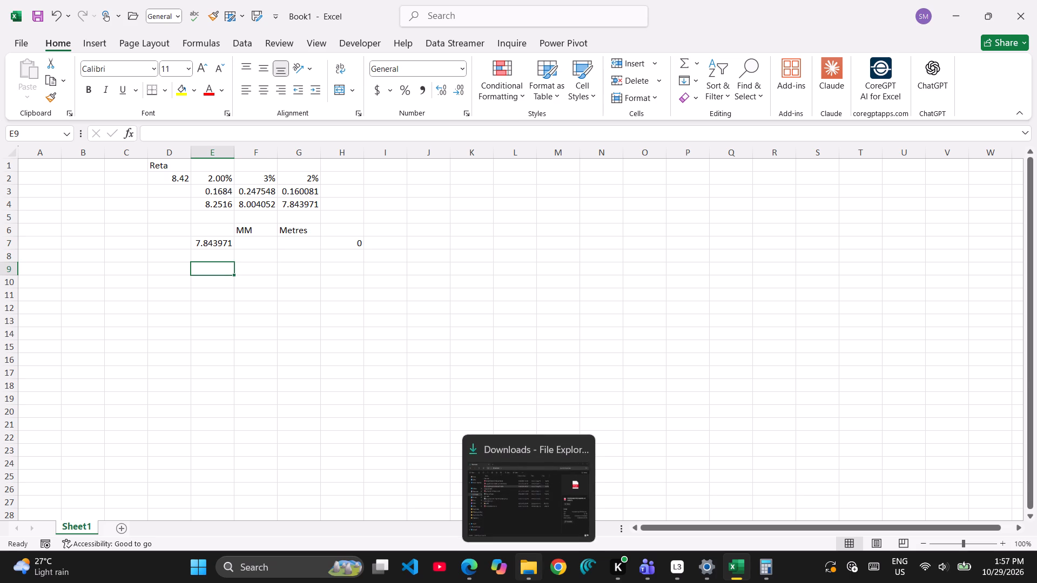
pyautogui.press('Right')
pyautogui.press('Up')
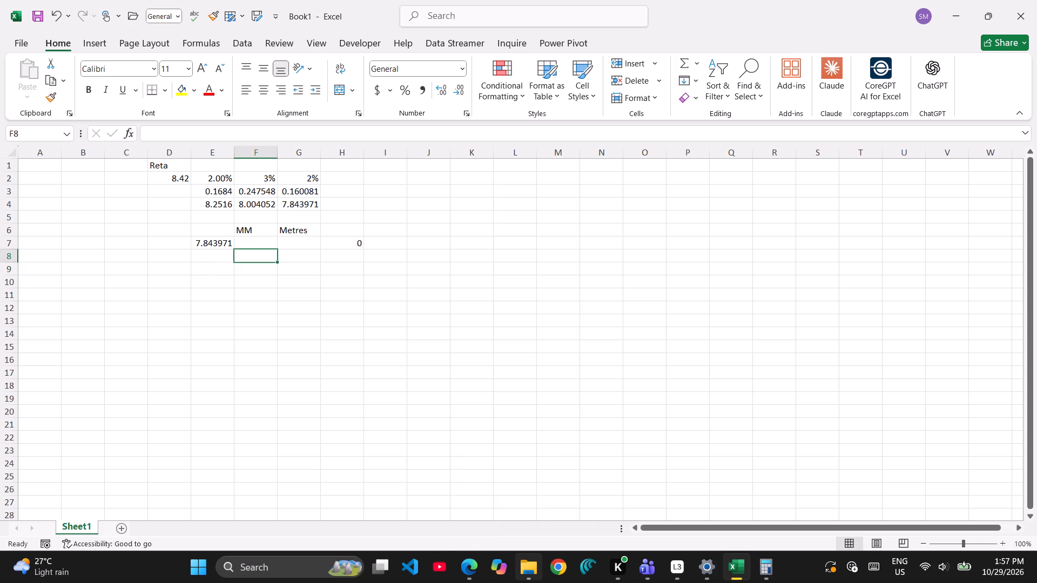
pyautogui.press('Up')
pyautogui.press('7')
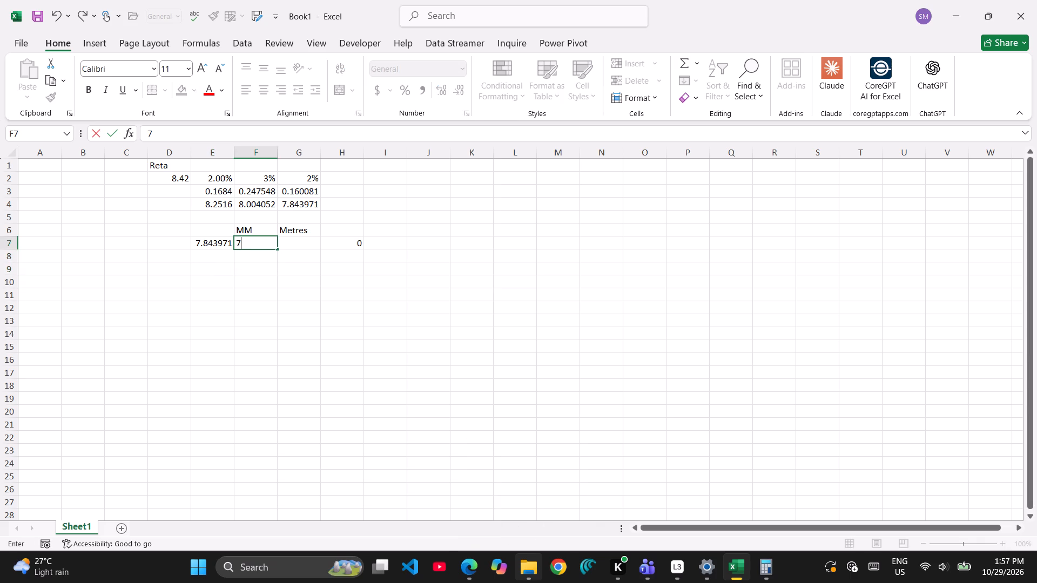
pyautogui.press('0')
pyautogui.press('BackSpace')
pyautogui.press('0')
pyautogui.press('BackSpace')
pyautogui.press('Right')
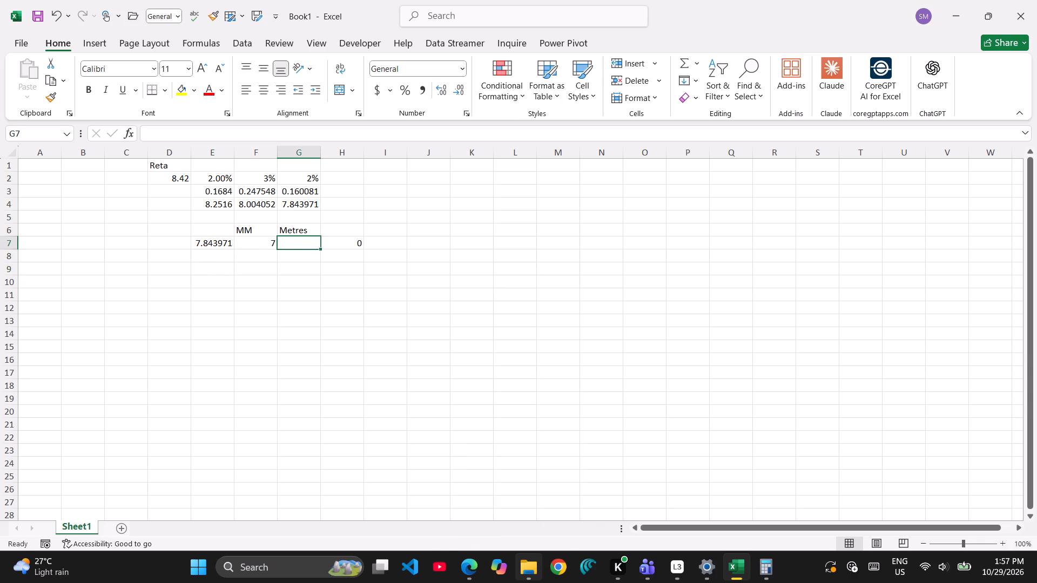
pyautogui.write('60')
pyautogui.press('Right')
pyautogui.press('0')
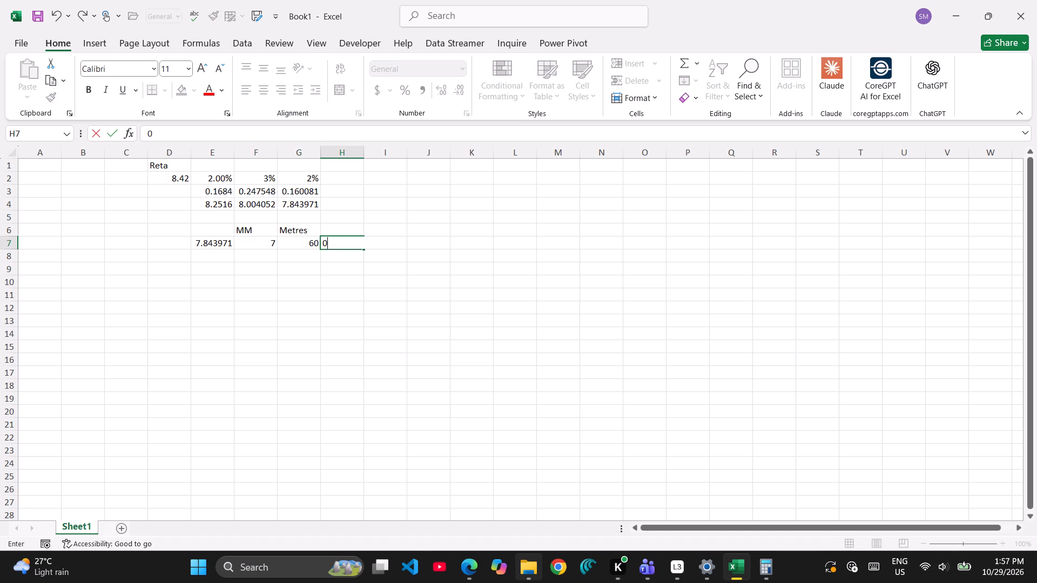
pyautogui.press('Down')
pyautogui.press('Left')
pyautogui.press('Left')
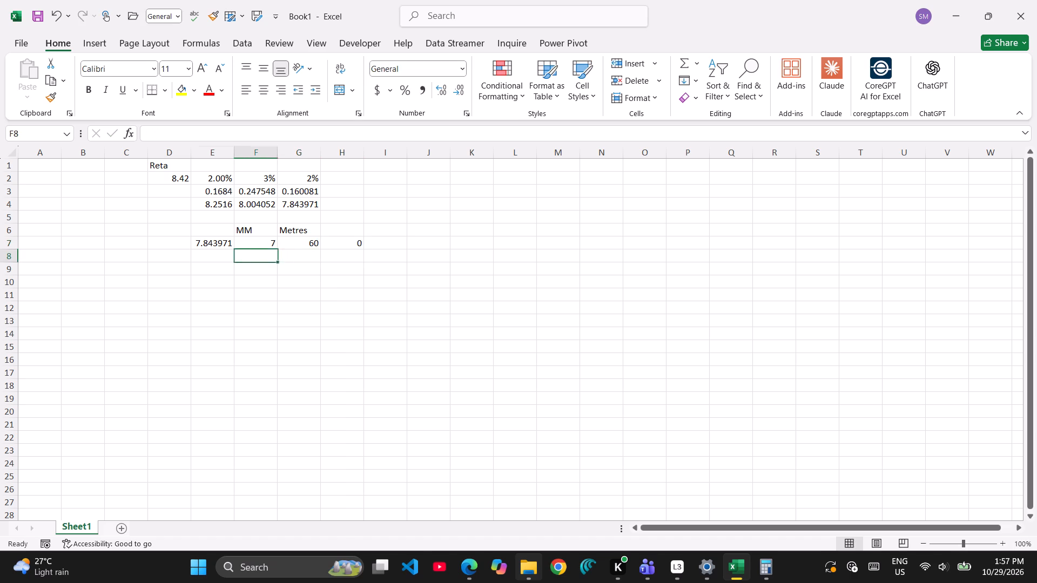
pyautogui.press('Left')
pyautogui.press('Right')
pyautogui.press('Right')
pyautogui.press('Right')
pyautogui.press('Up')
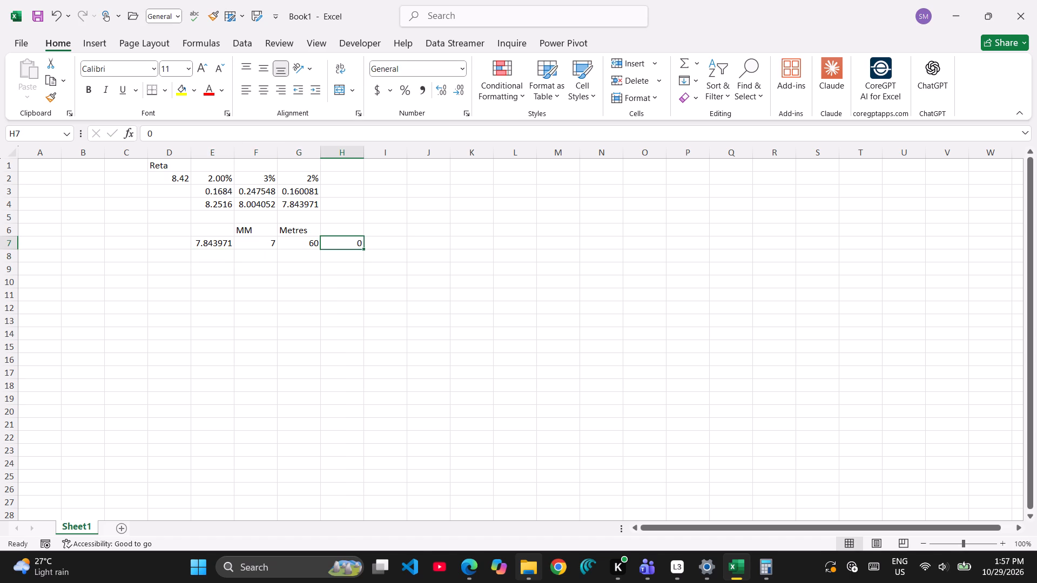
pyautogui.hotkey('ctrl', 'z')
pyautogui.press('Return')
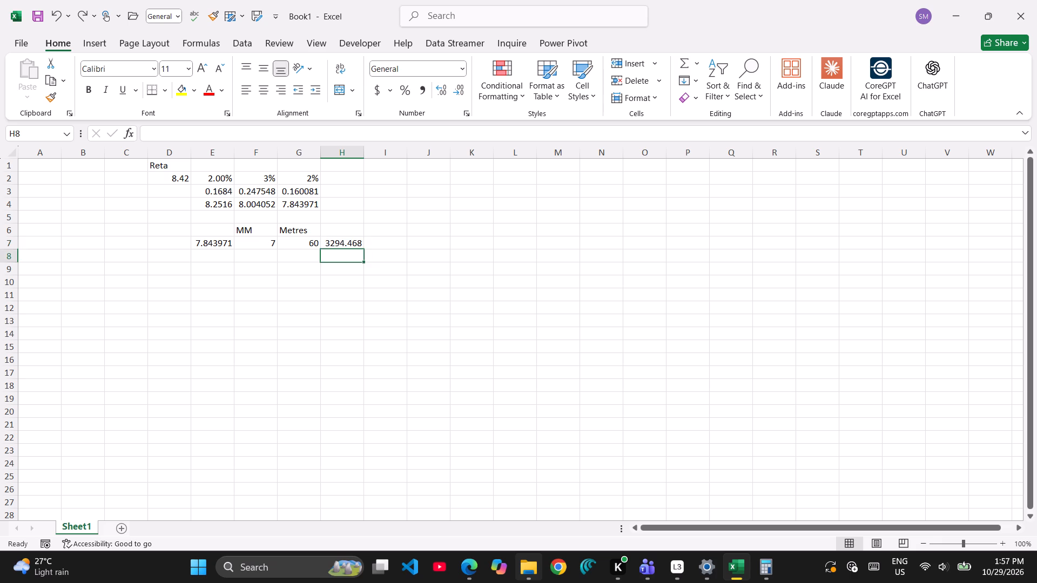
# Enter =H7 in E10 to carry the multiplied result down.
pyautogui.press('Left')
pyautogui.press('Left')
pyautogui.press('Left')
pyautogui.press('Down')
pyautogui.press('Down')
pyautogui.press('=')
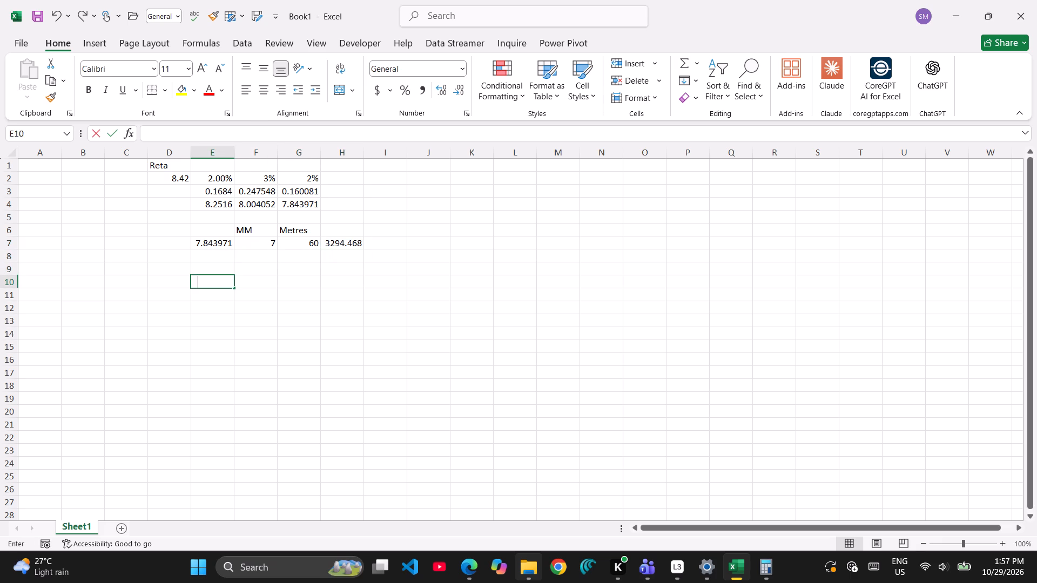
pyautogui.press('Right')
pyautogui.press('Up')
pyautogui.press('Up')
pyautogui.press('Right')
pyautogui.press('Right')
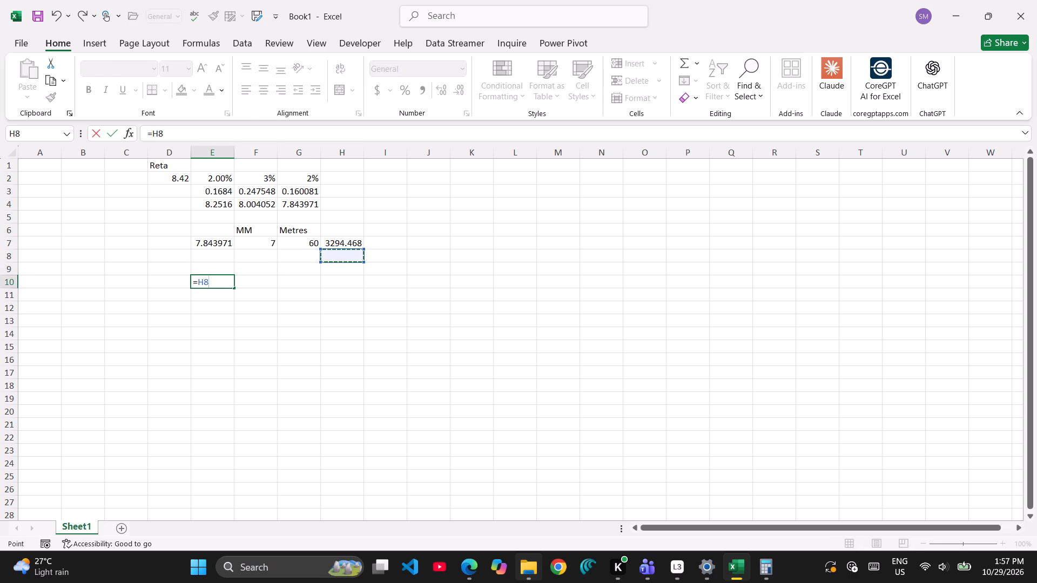
pyautogui.press('Up')
pyautogui.press('Return')
# Enter =E10/118 in F10 to divide the carried-down result by 118.
pyautogui.press('Right')
pyautogui.press('Left')
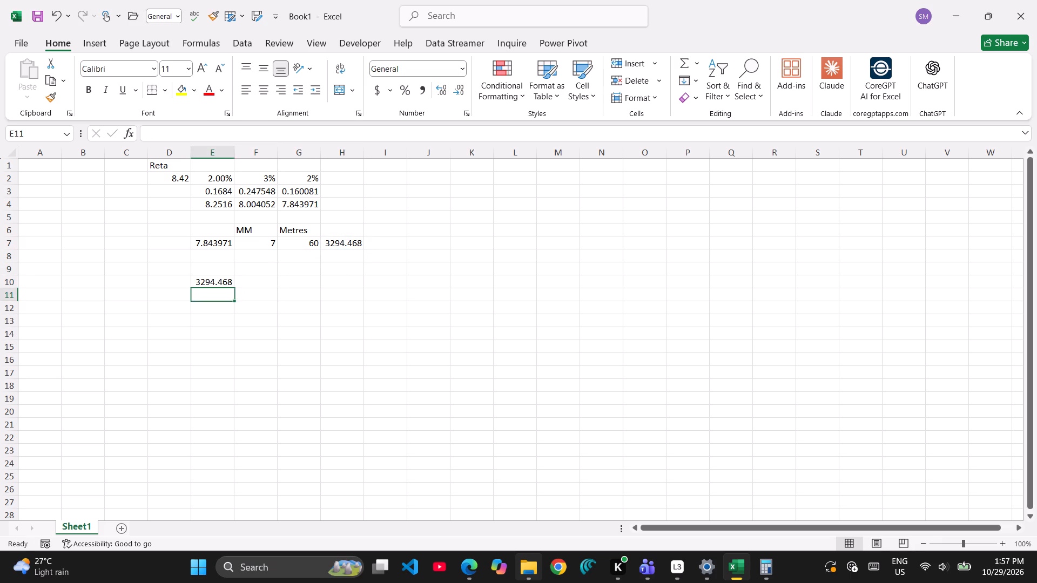
pyautogui.press('Left')
pyautogui.press('Up')
pyautogui.press('Right')
pyautogui.press('Right')
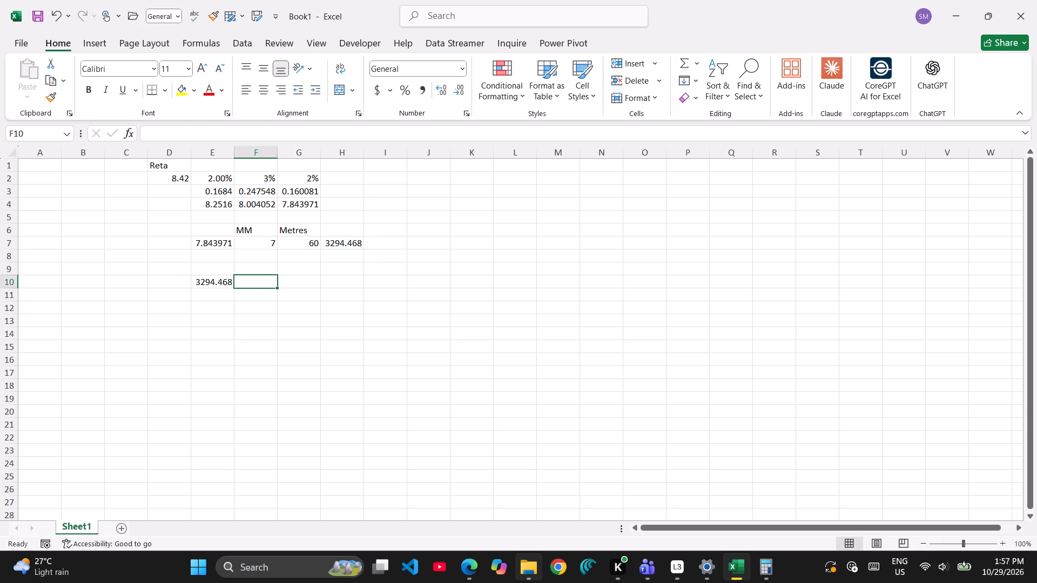
pyautogui.press('=')
pyautogui.press('Left')
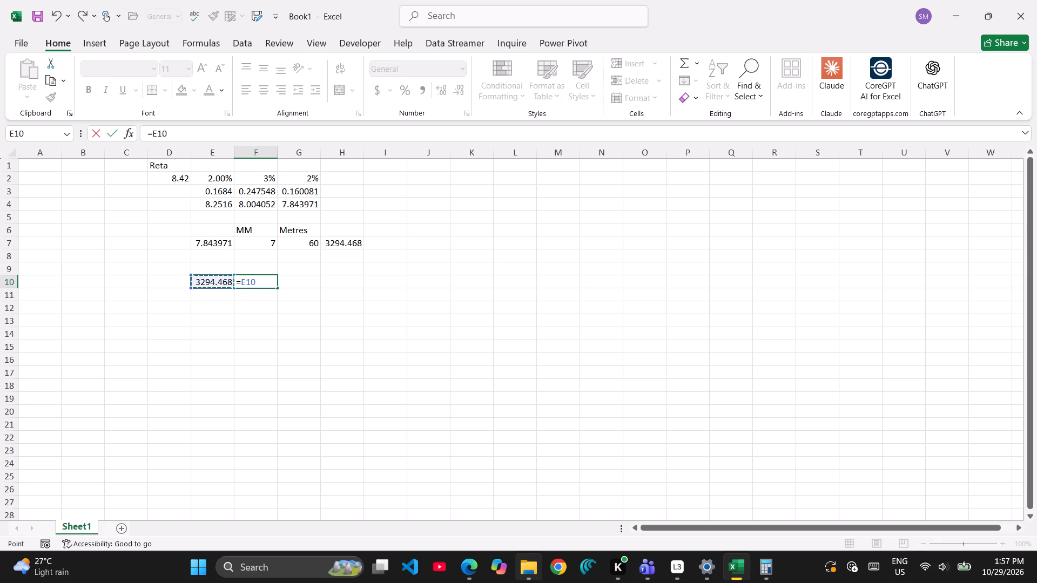
pyautogui.hotkey('shift', '?')
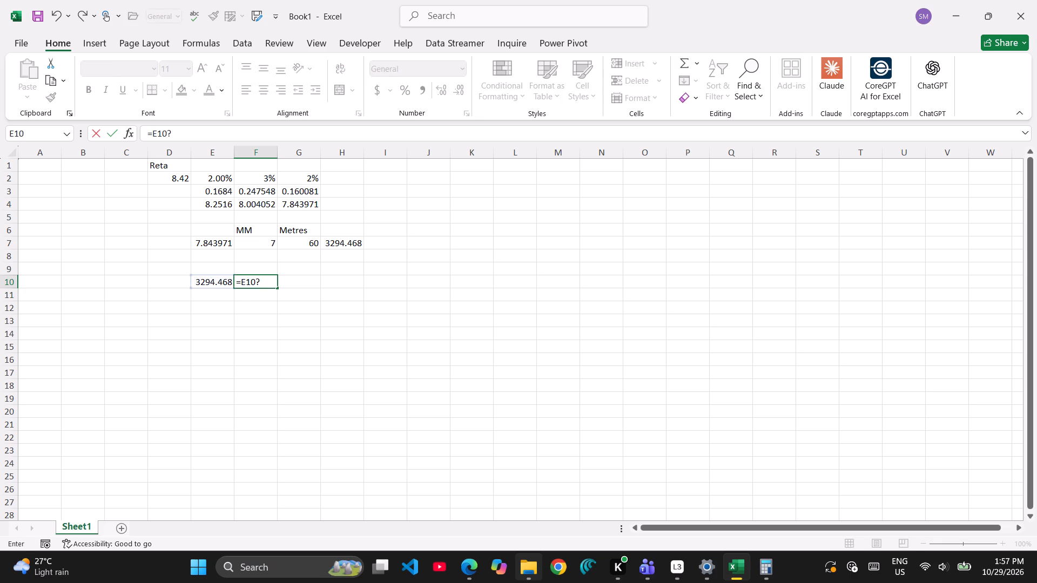
pyautogui.press('BackSpace')
pyautogui.press('/')
pyautogui.write('118')
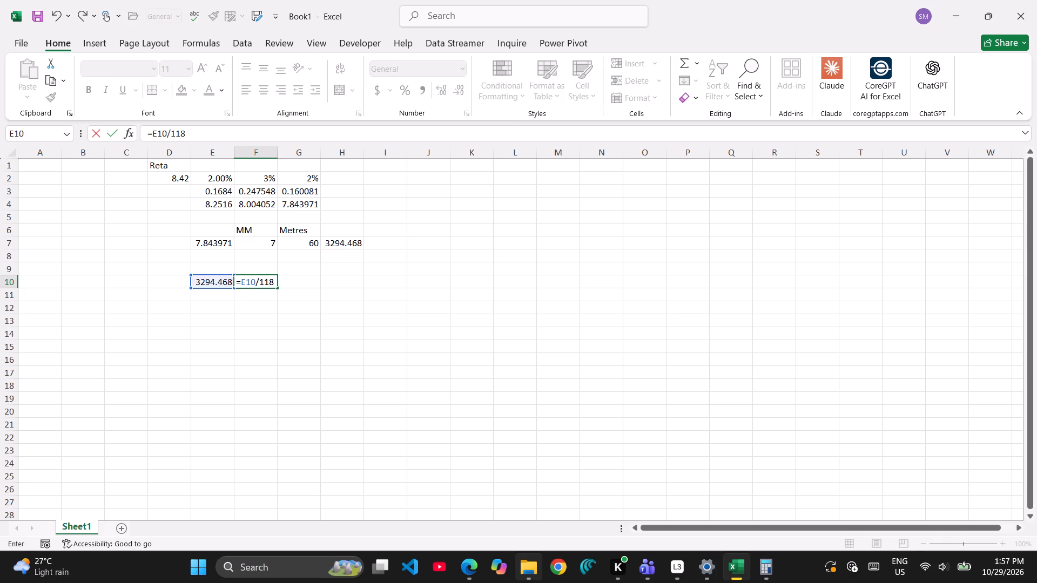
pyautogui.press('Return')
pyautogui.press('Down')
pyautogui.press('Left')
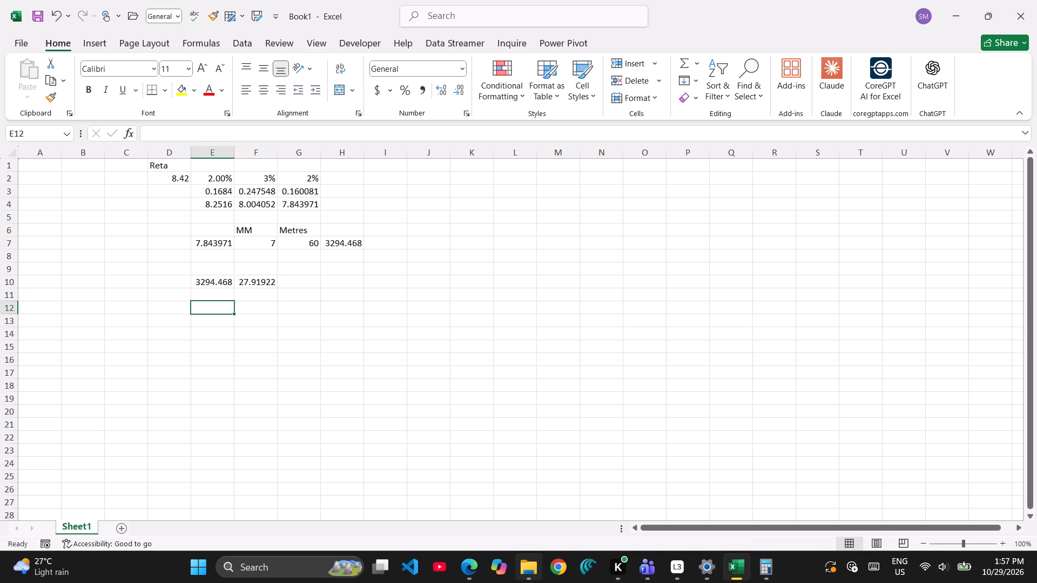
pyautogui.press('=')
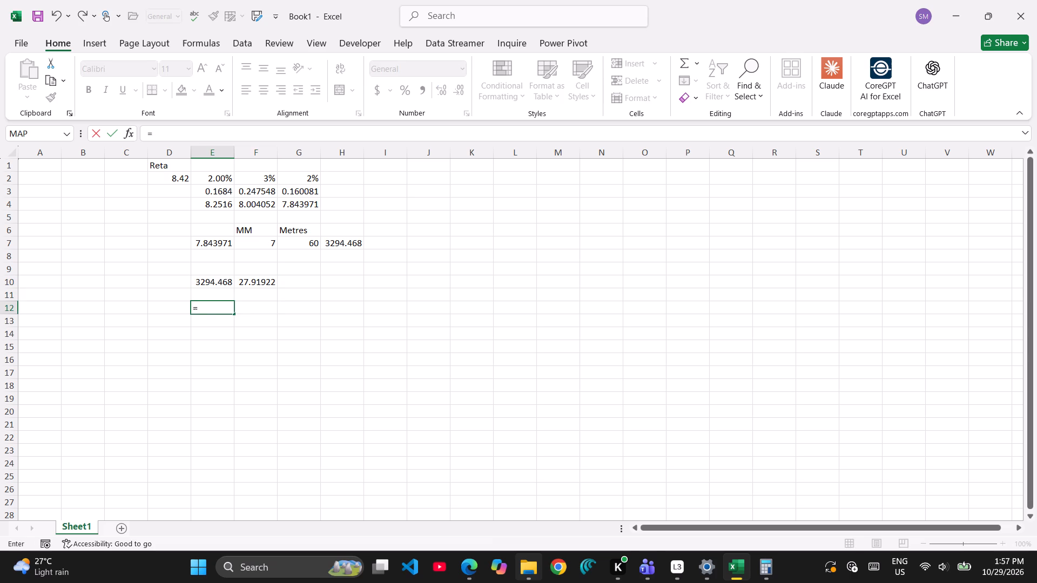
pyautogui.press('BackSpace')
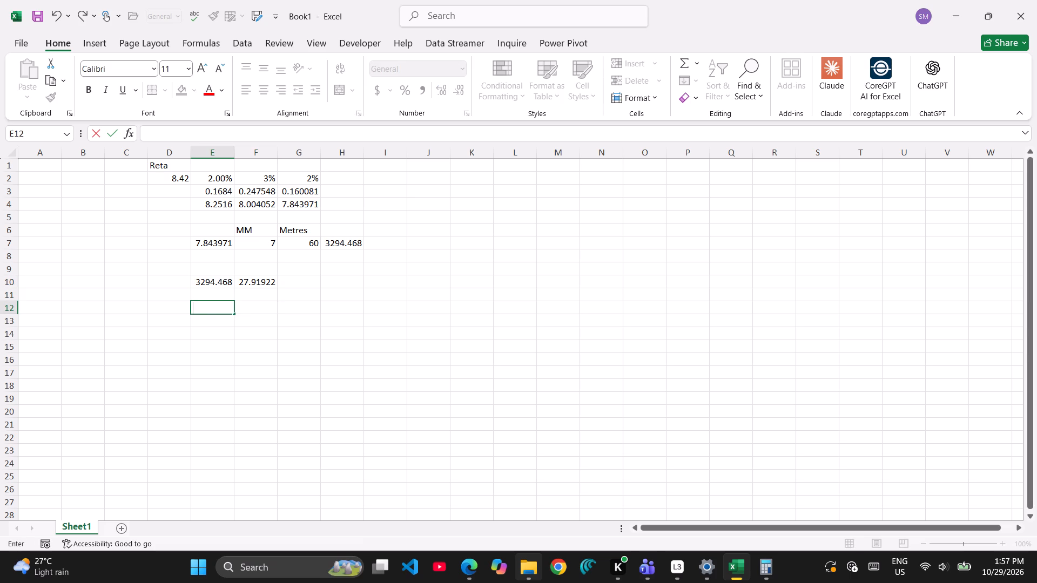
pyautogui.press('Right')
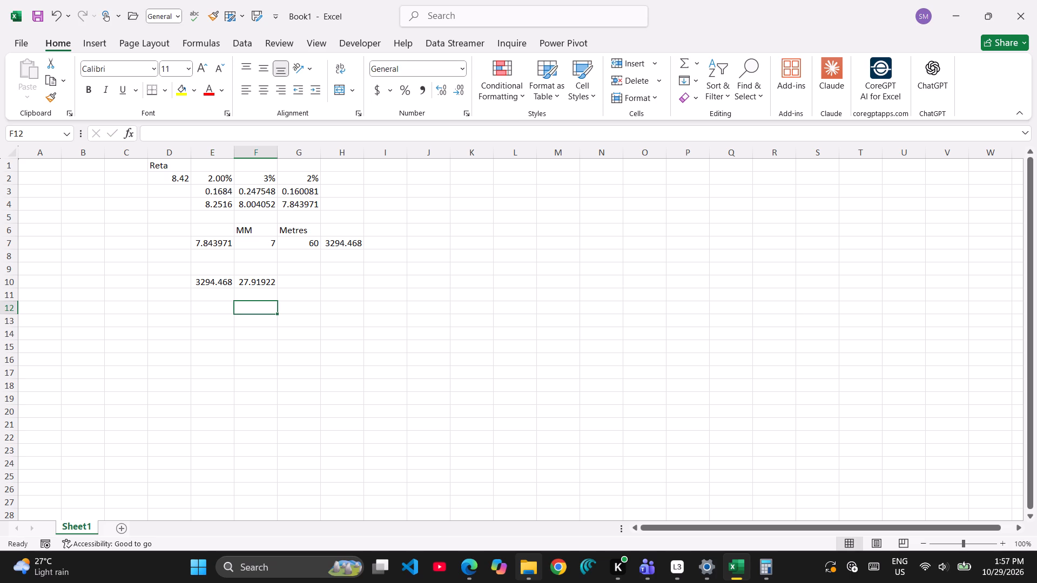
# Make the carried-down result in E10 and the multiplication result in H7 bold.
pyautogui.press('Up')
pyautogui.press('Up')
pyautogui.press('Left')
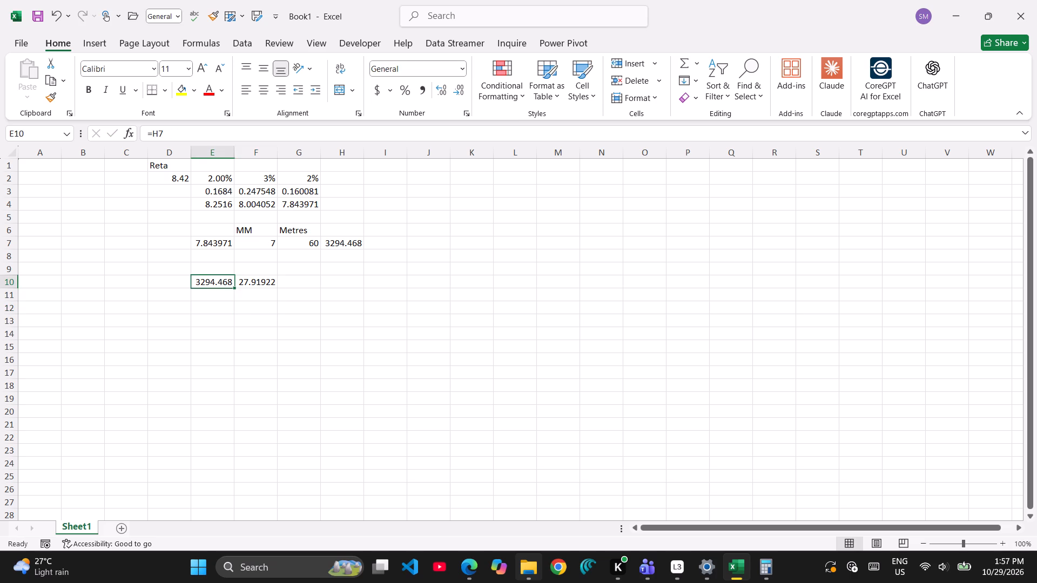
pyautogui.press('Up')
pyautogui.press('Up')
pyautogui.press('Down')
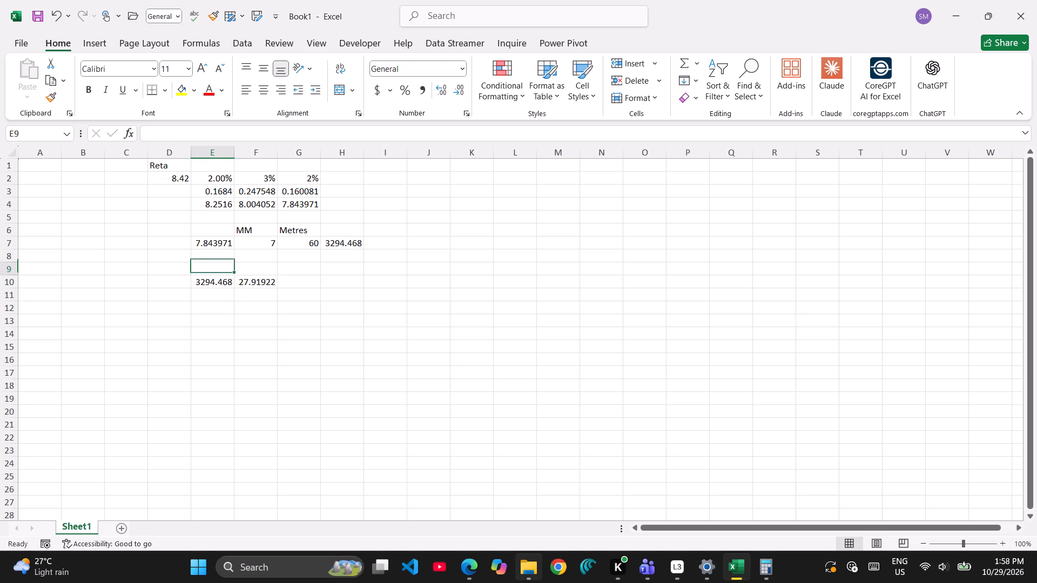
pyautogui.press('Down')
pyautogui.hotkey('ctrl', 'b')
pyautogui.press('Right')
pyautogui.press('Right')
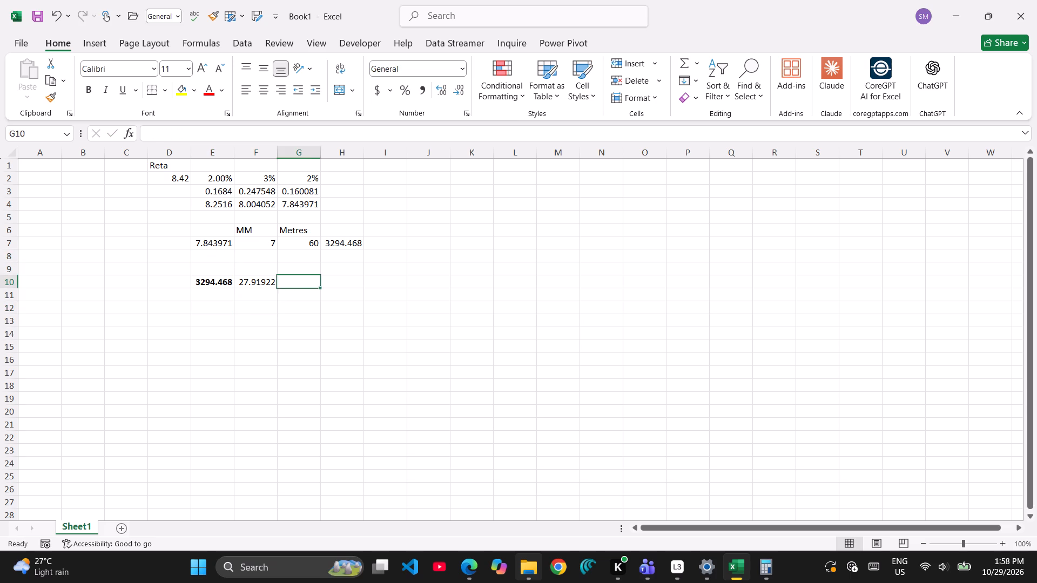
pyautogui.press('Right')
pyautogui.press('Up')
pyautogui.press('Up')
pyautogui.press('Up')
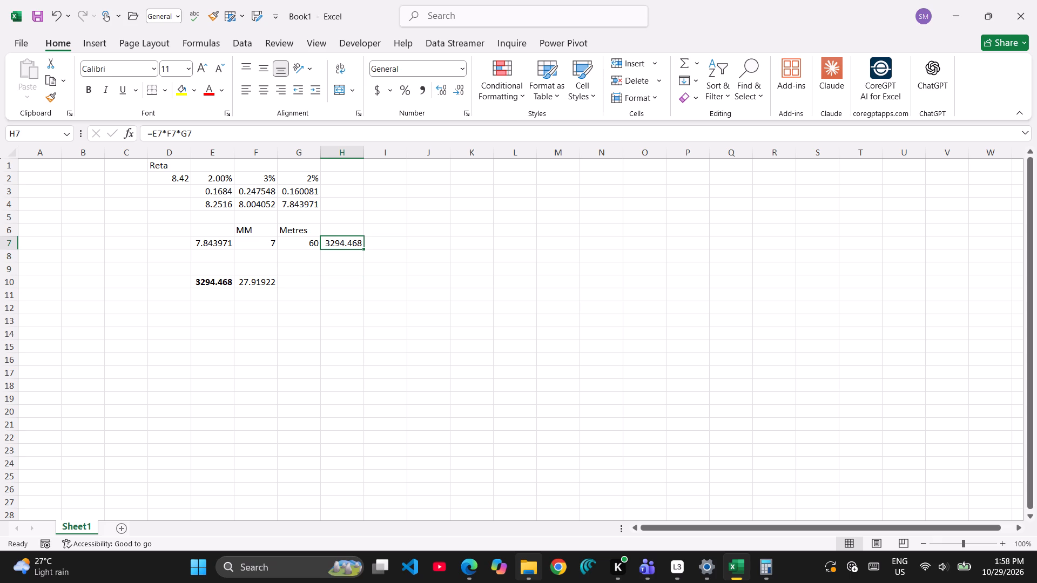
pyautogui.hotkey('ctrl', 'b')
# Make the carried-over value in E7 and the Reta value in D2 bold.
pyautogui.press('Left')
pyautogui.press('Left')
pyautogui.press('Left')
pyautogui.press('Left')
pyautogui.press('Right')
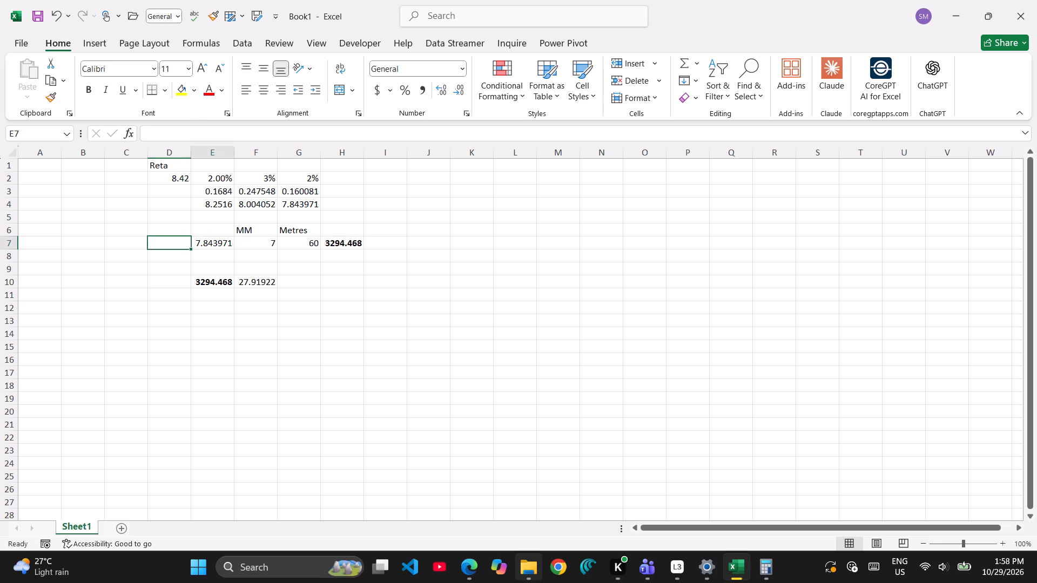
pyautogui.hotkey('ctrl', 'b')
pyautogui.press('Left')
pyautogui.press('Up')
pyautogui.press('Up')
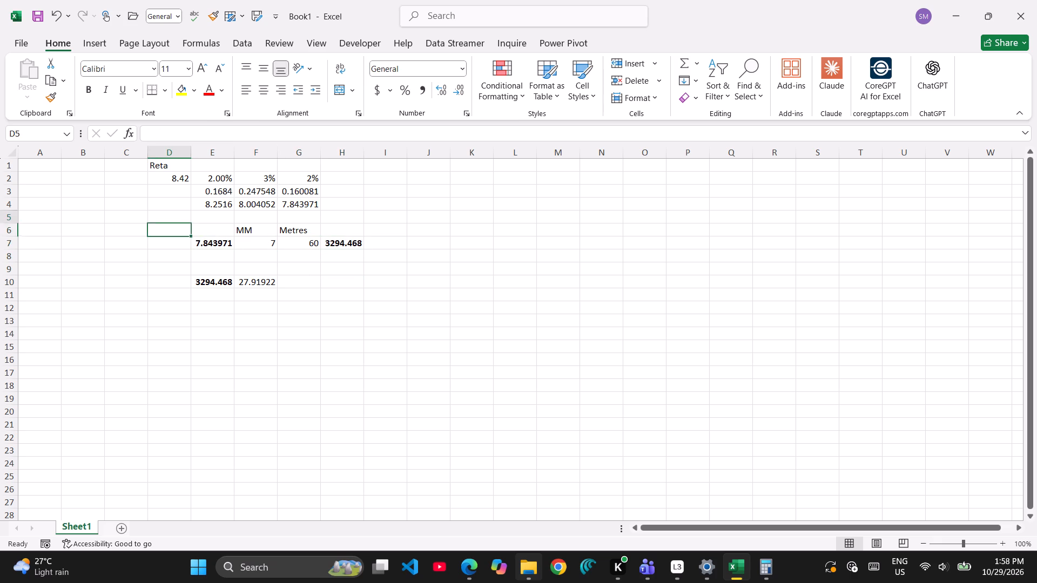
pyautogui.press('Up')
pyautogui.press('Up')
pyautogui.press('Up')
pyautogui.hotkey('ctrl', 'v')
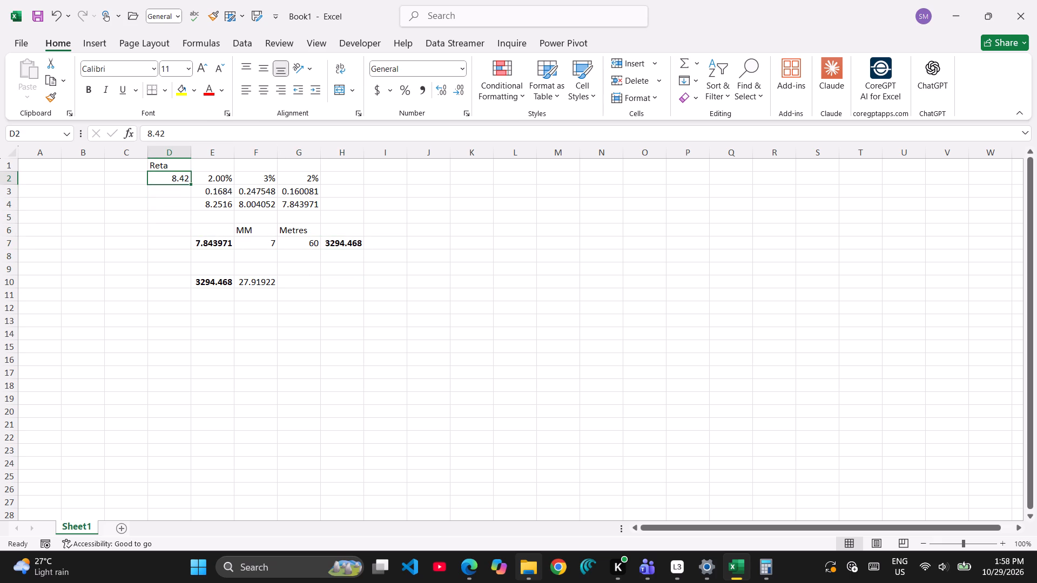
pyautogui.hotkey('ctrl', 'b')
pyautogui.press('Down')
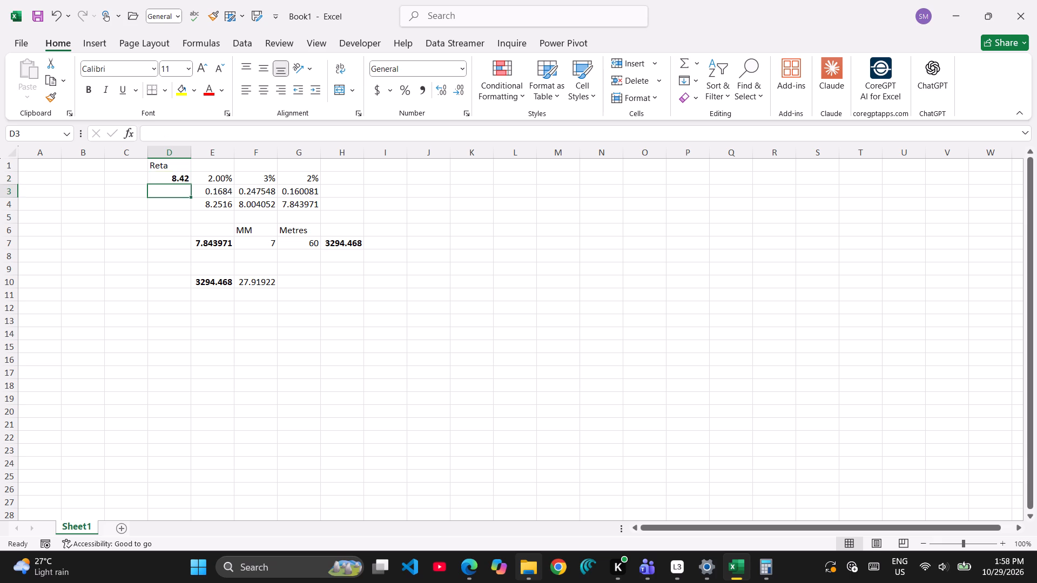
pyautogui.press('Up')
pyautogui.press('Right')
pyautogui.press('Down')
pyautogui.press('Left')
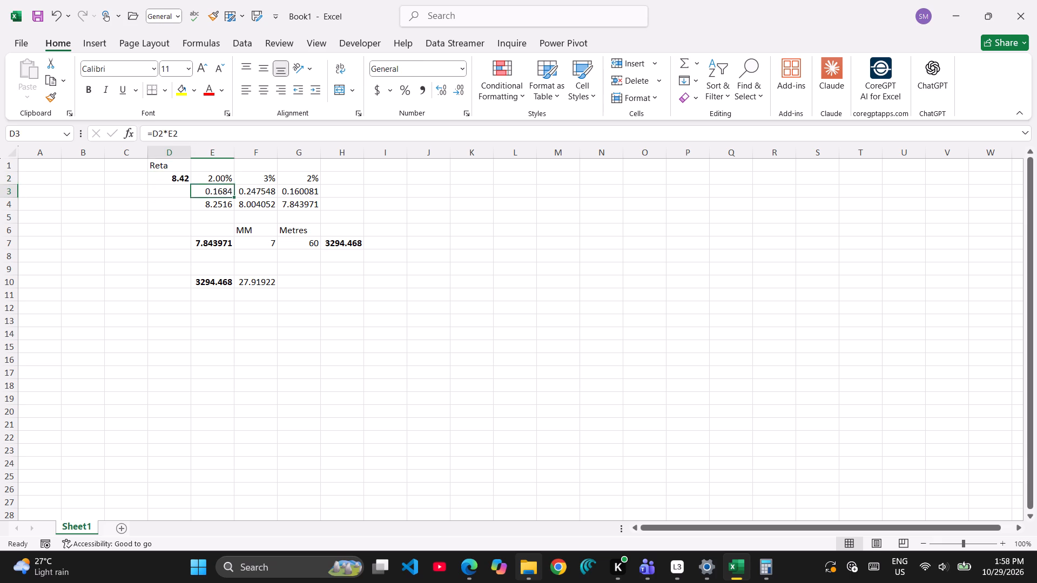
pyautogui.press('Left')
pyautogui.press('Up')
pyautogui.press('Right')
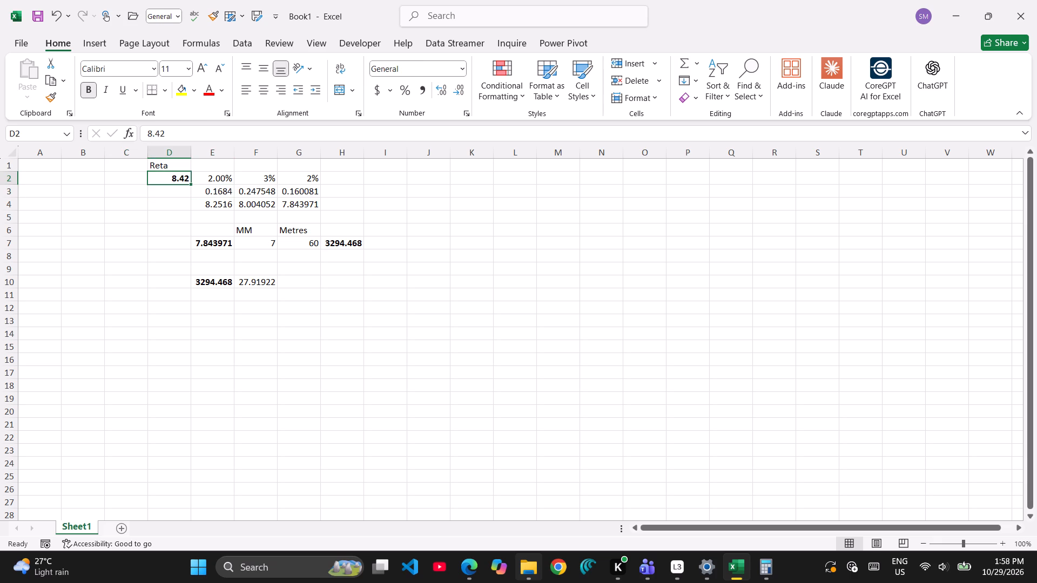